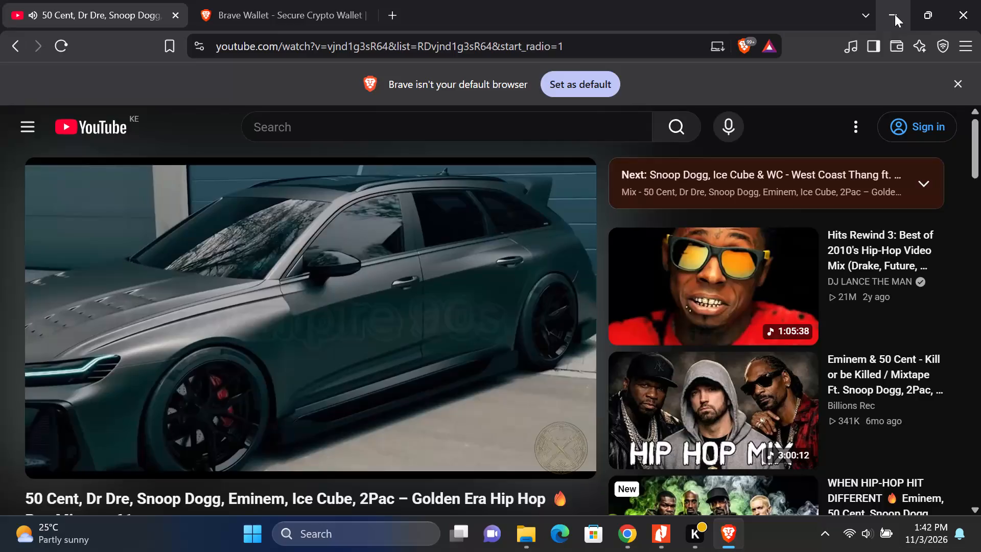
# Minimize the Brave browser window playing the hip hop video to return to the valuation 03 folder in File Explorer.
pyautogui.click(895, 14)
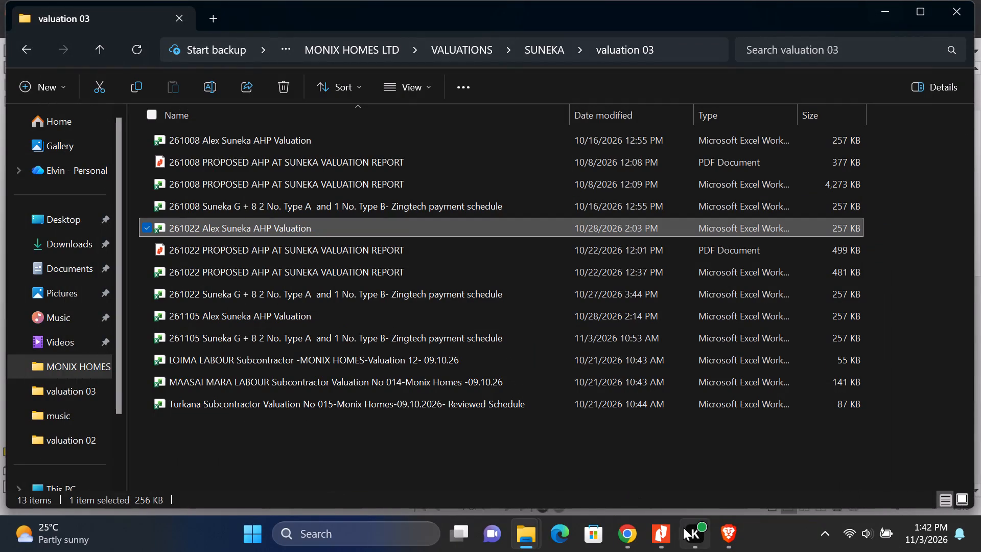
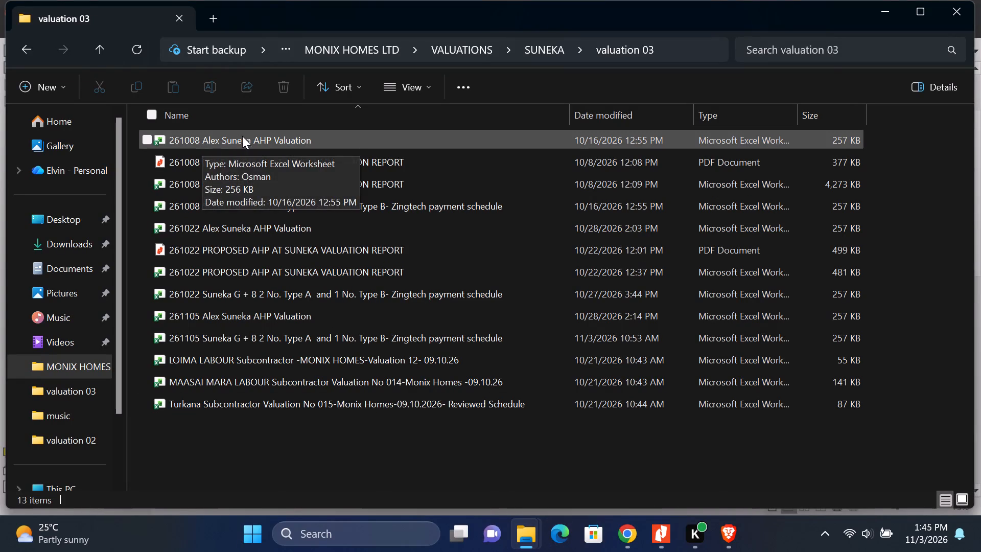
# Launch Excel and maximize its start window.
pyautogui.click(259, 464)
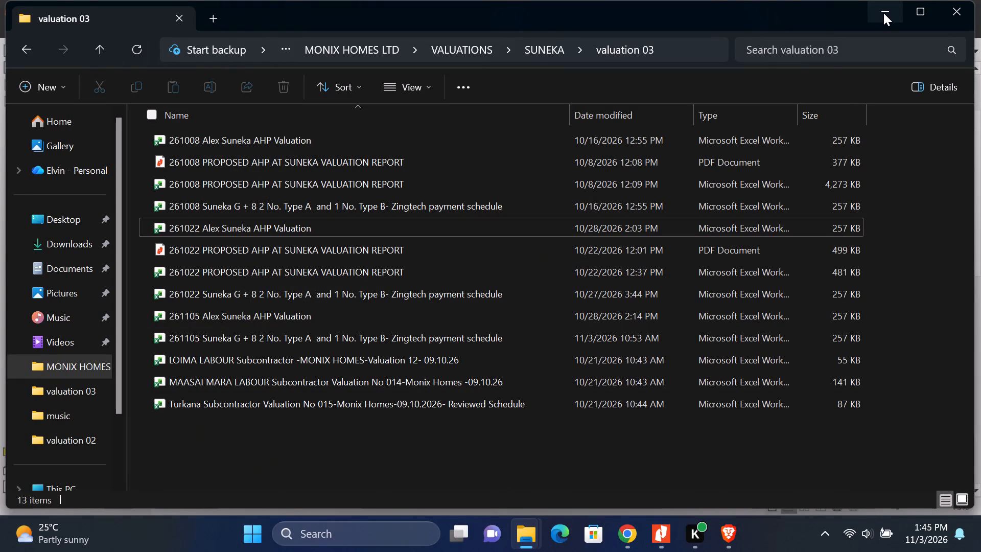
pyautogui.click(325, 534)
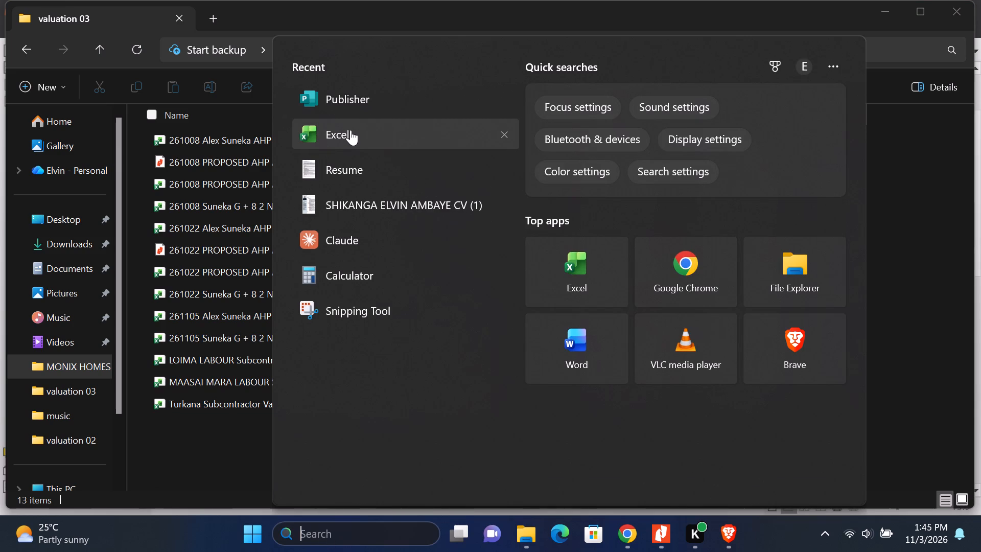
pyautogui.click(353, 135)
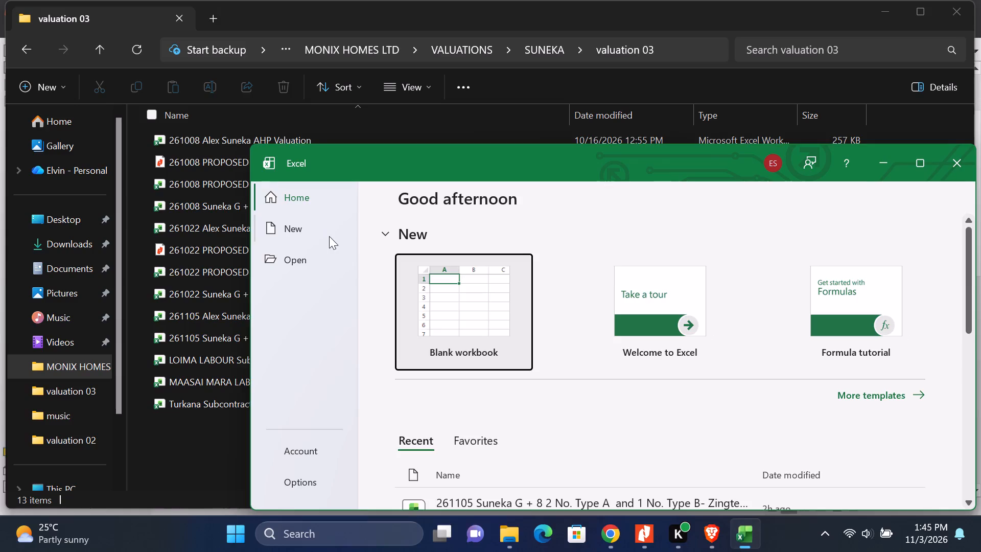
pyautogui.click(921, 169)
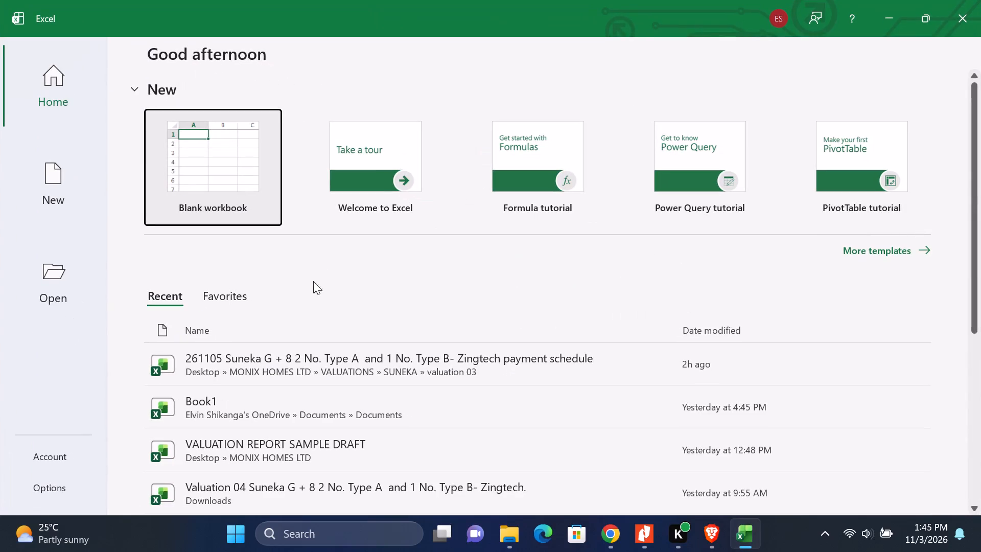
# Open the recent workbook PROPOSED ACK DEVELOPMENT AT MARALAL VARIATION NO. 1 LABOUR ONLY.
pyautogui.click(57, 280)
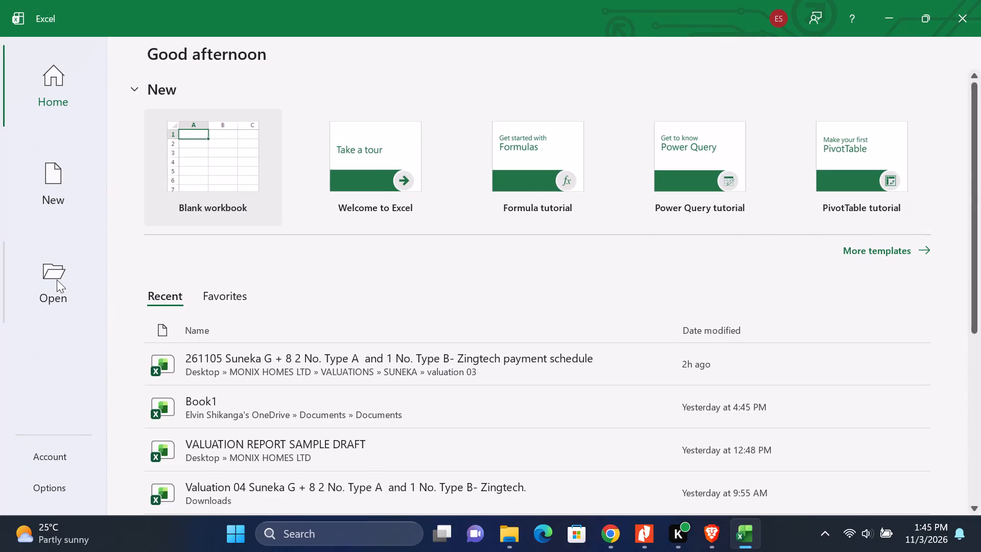
pyautogui.scroll(-10, 526, 265)
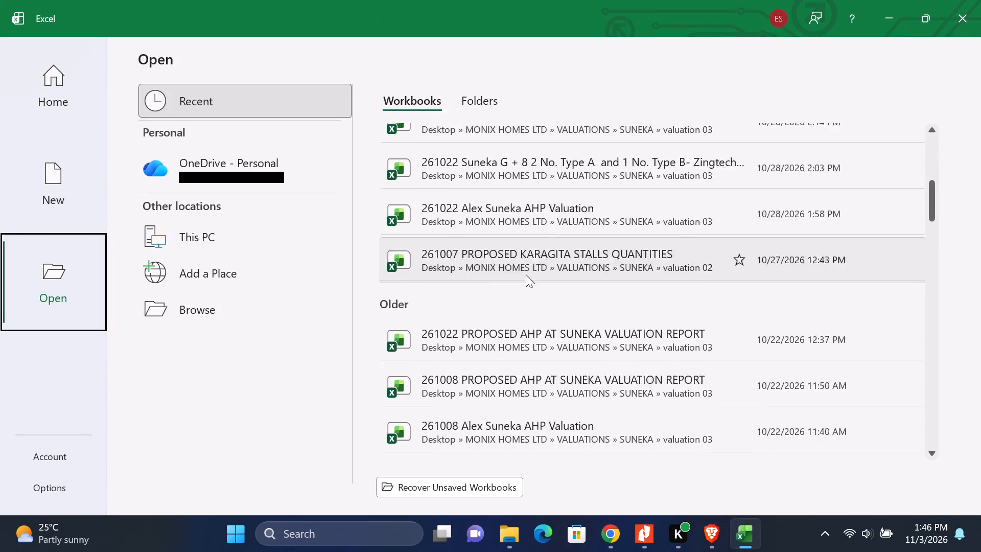
pyautogui.scroll(-12, 526, 274)
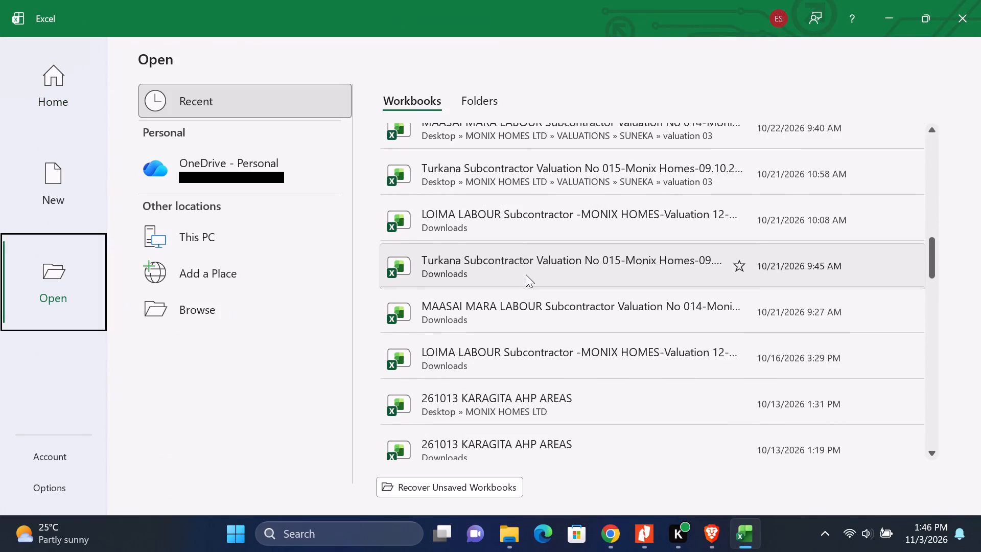
pyautogui.scroll(-10, 526, 274)
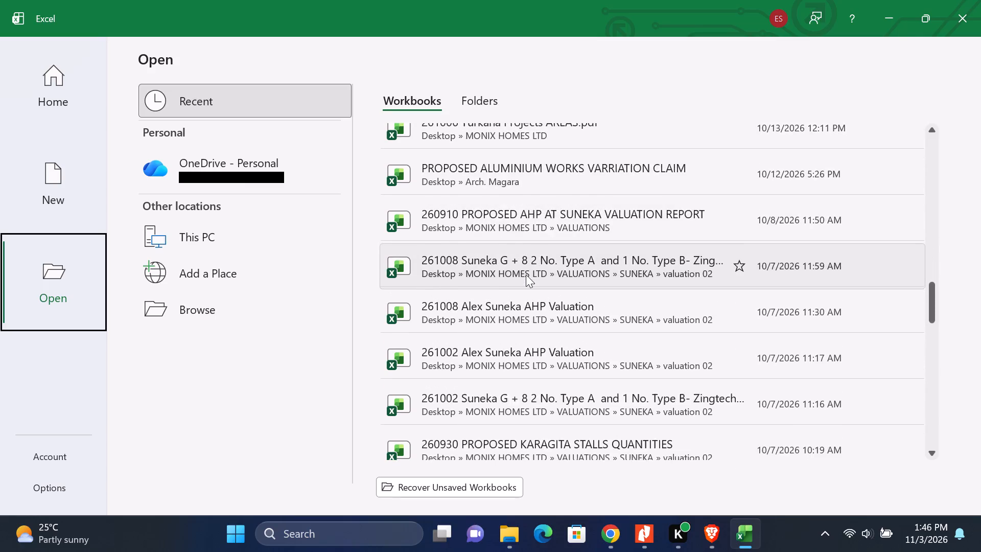
pyautogui.scroll(-4, 526, 274)
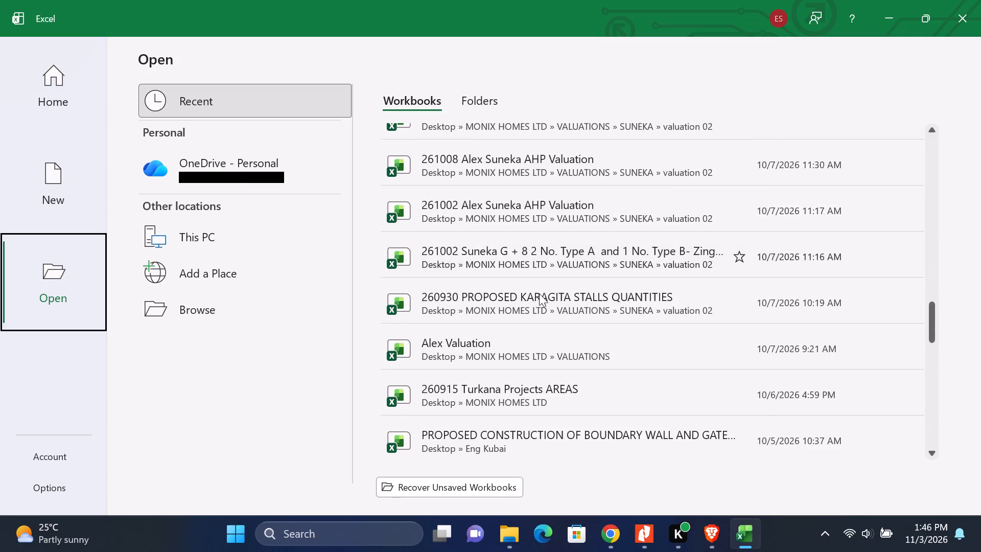
pyautogui.scroll(-8, 544, 303)
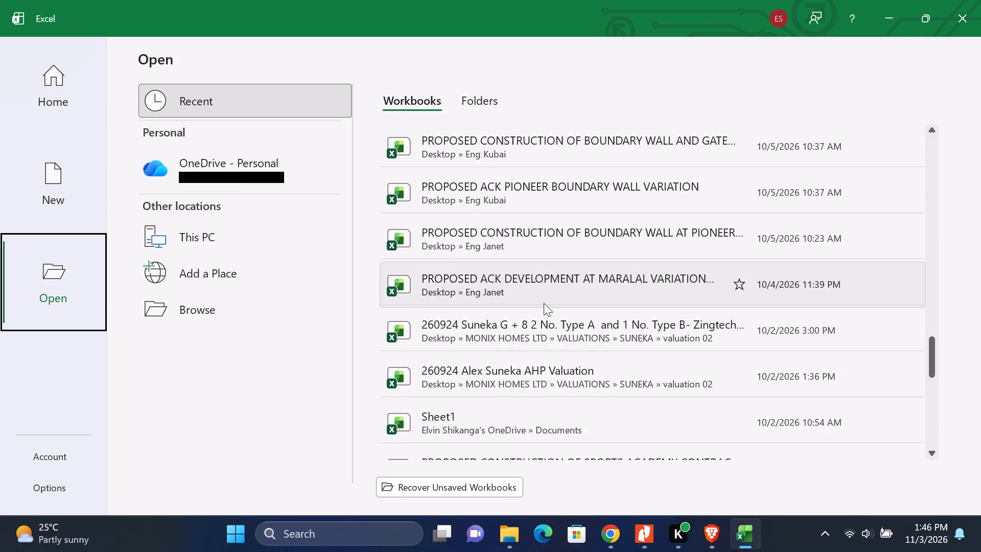
pyautogui.scroll(-1, 544, 305)
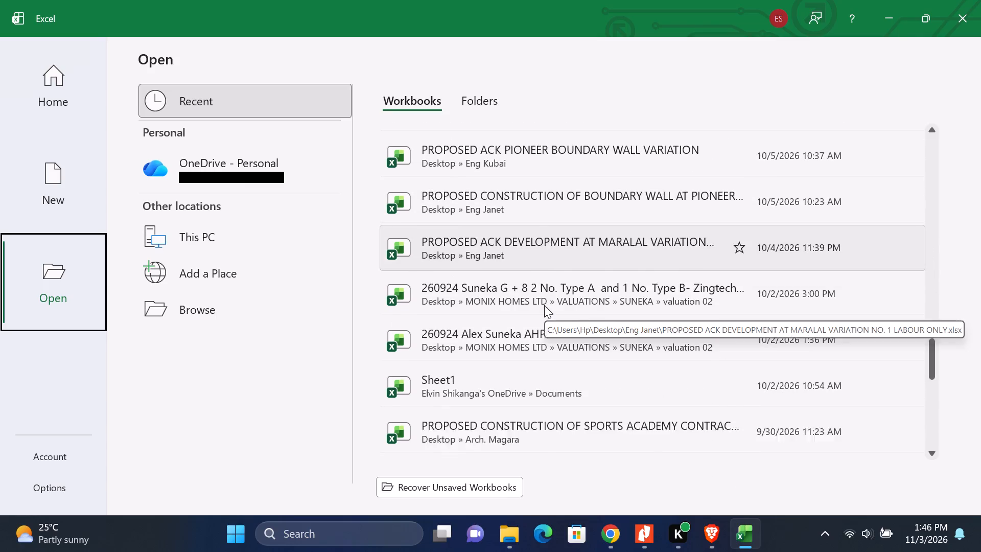
pyautogui.scroll(-2, 544, 305)
pyautogui.scroll(1, 544, 305)
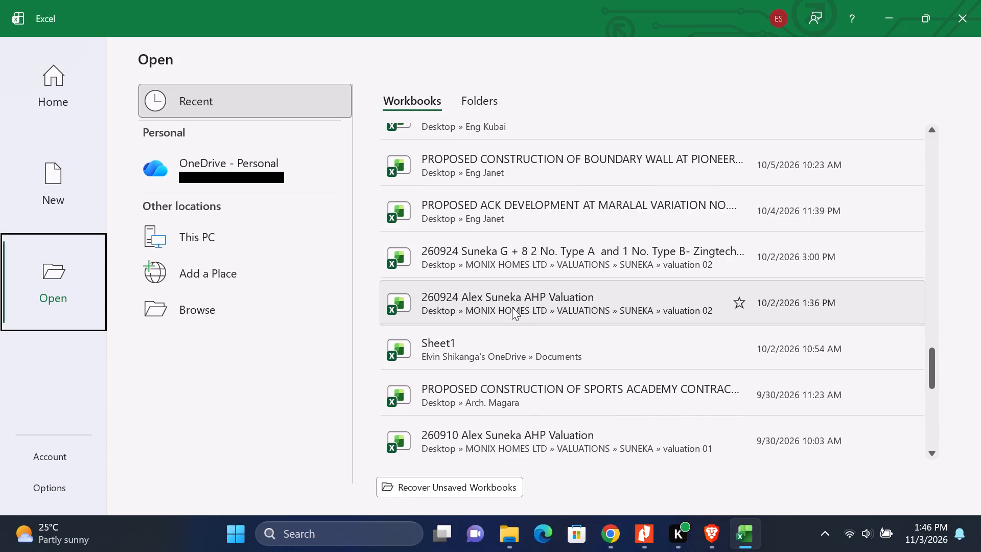
pyautogui.scroll(1, 512, 304)
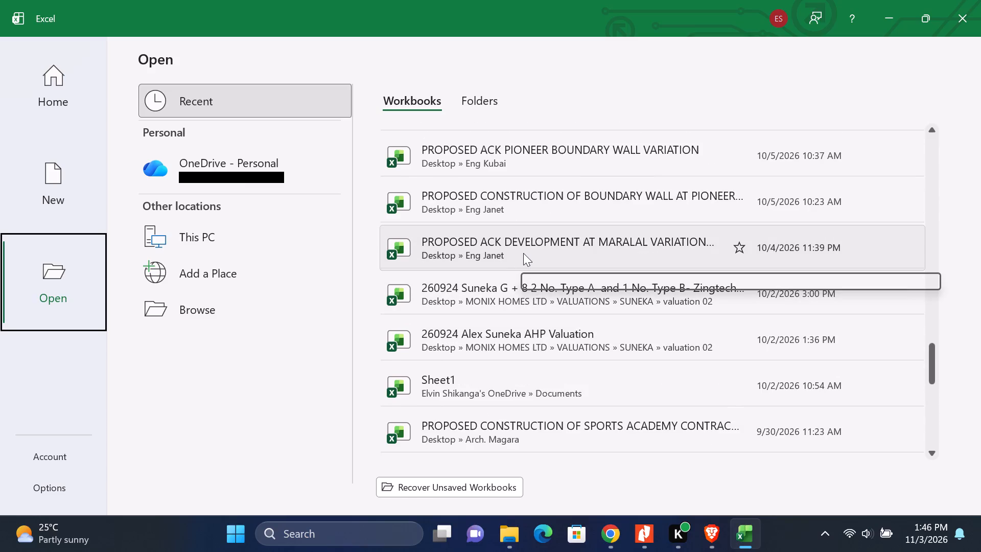
pyautogui.click(523, 253)
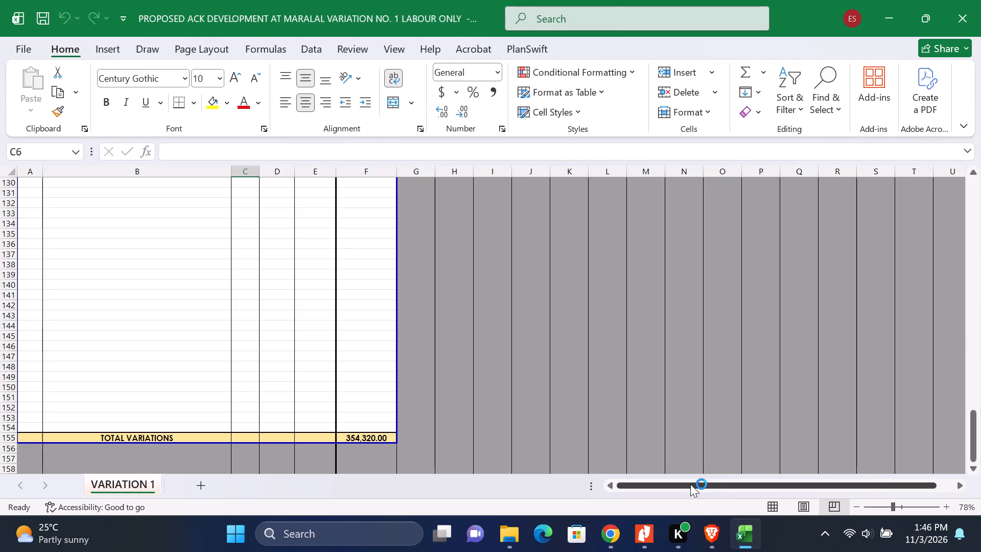
# Review the VARIATION 1 sheet from the total variations row back up to the Excavations and Earthworks items.
pyautogui.moveTo(690, 484); pyautogui.dragTo(568, 475)
pyautogui.scroll(12, 226, 304)
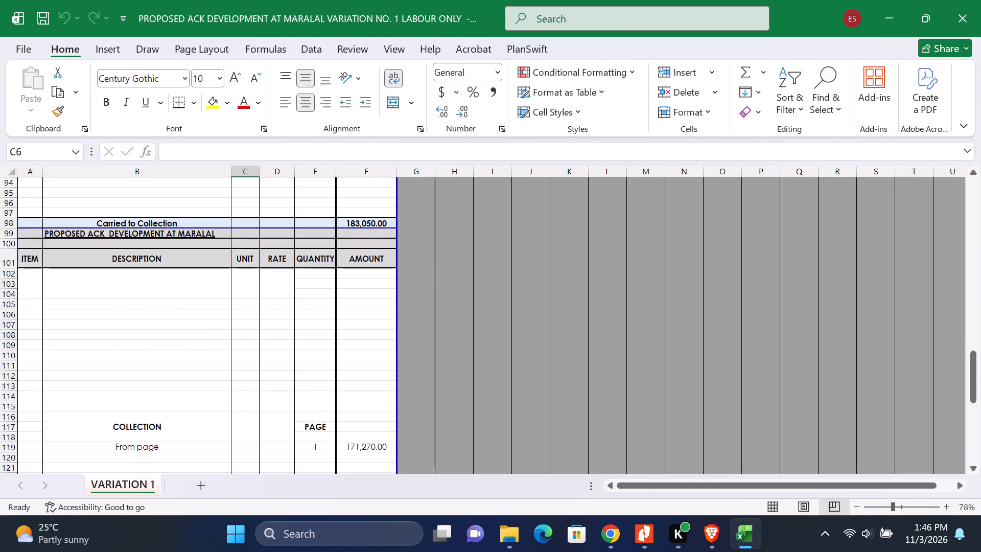
pyautogui.scroll(13, 207, 304)
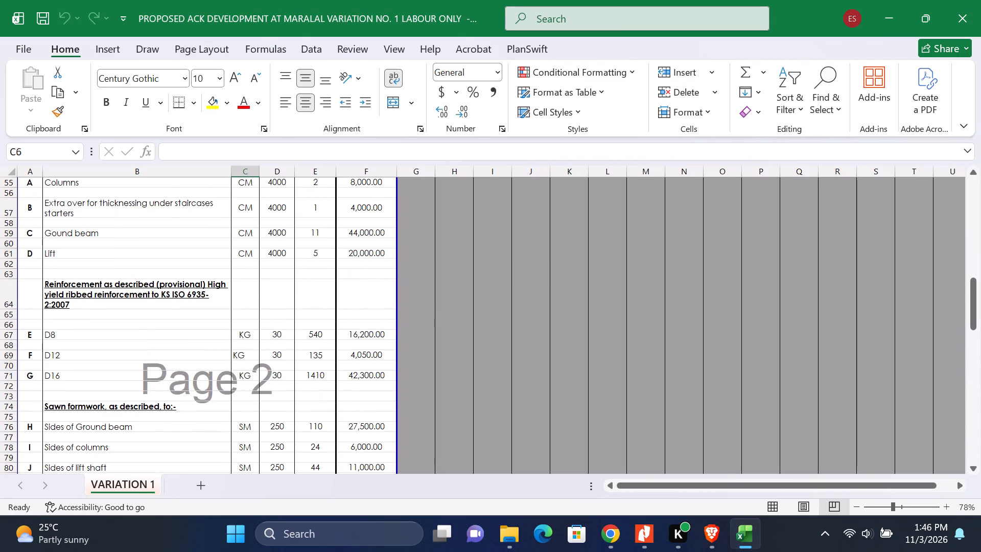
pyautogui.scroll(7, 205, 298)
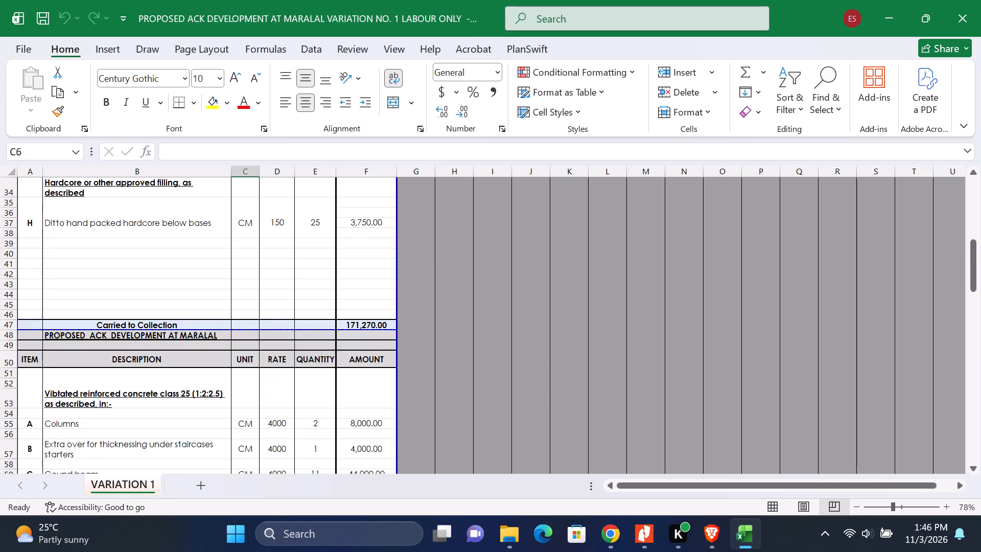
pyautogui.scroll(8, 205, 298)
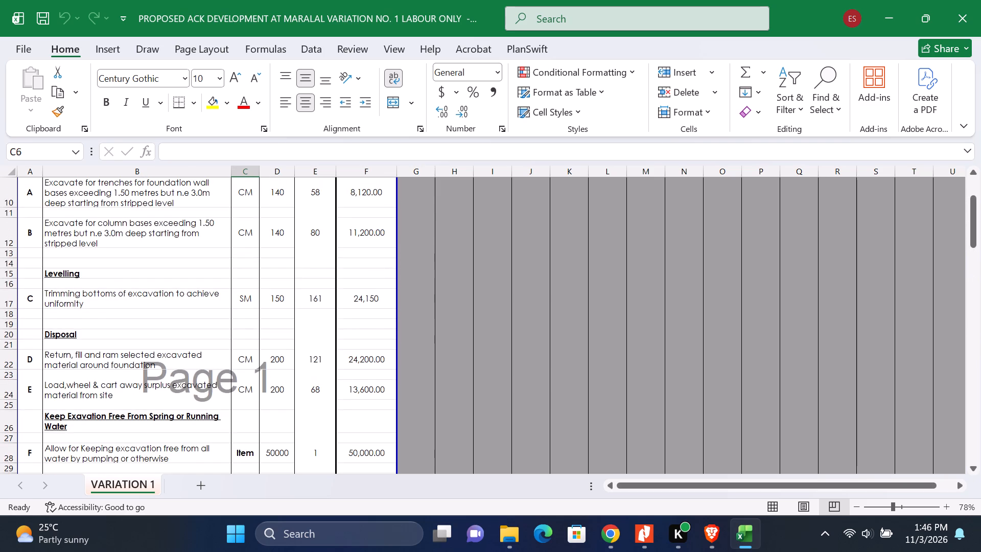
pyautogui.scroll(9, 152, 259)
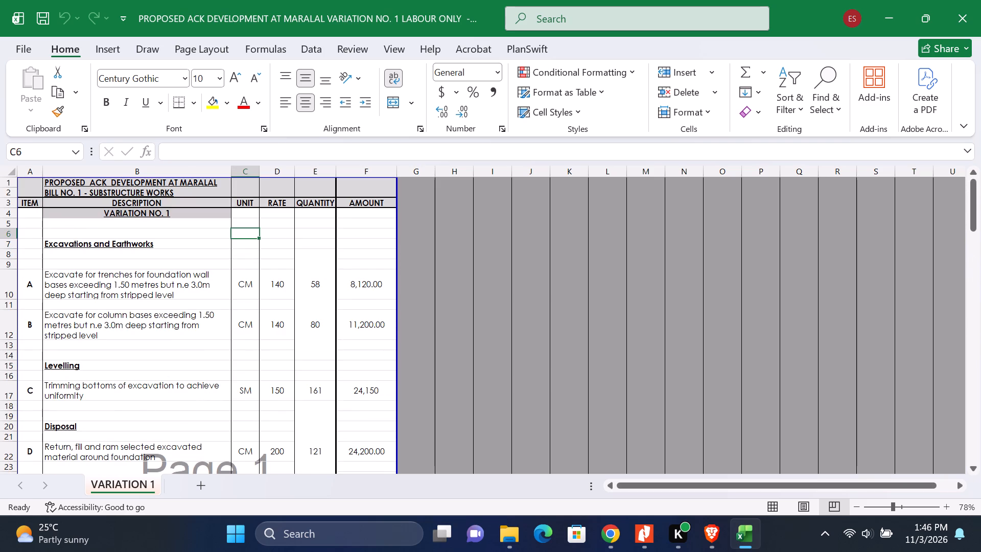
pyautogui.click(90, 231)
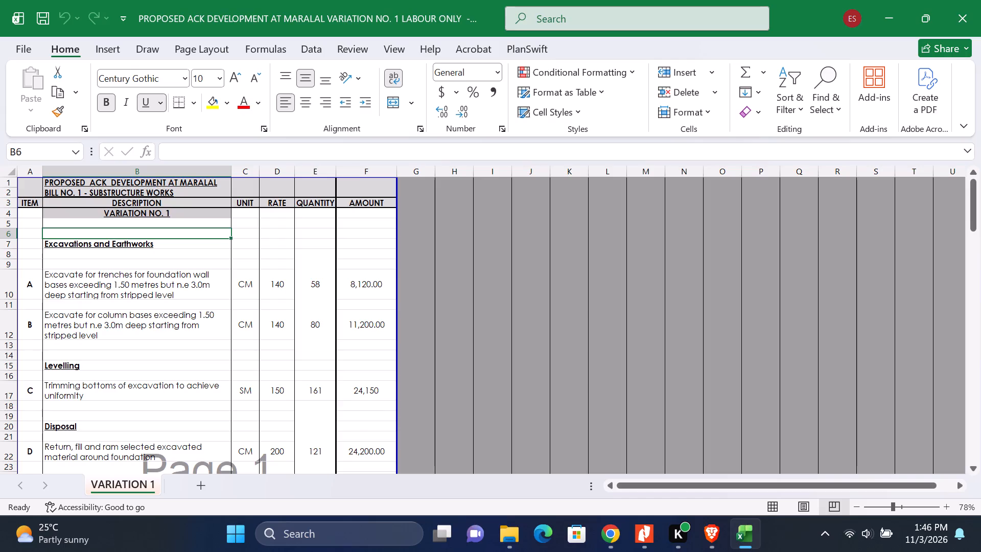
# Save a copy of the workbook to the Desktop under the name "day 2".
pyautogui.click(29, 49)
pyautogui.click(60, 257)
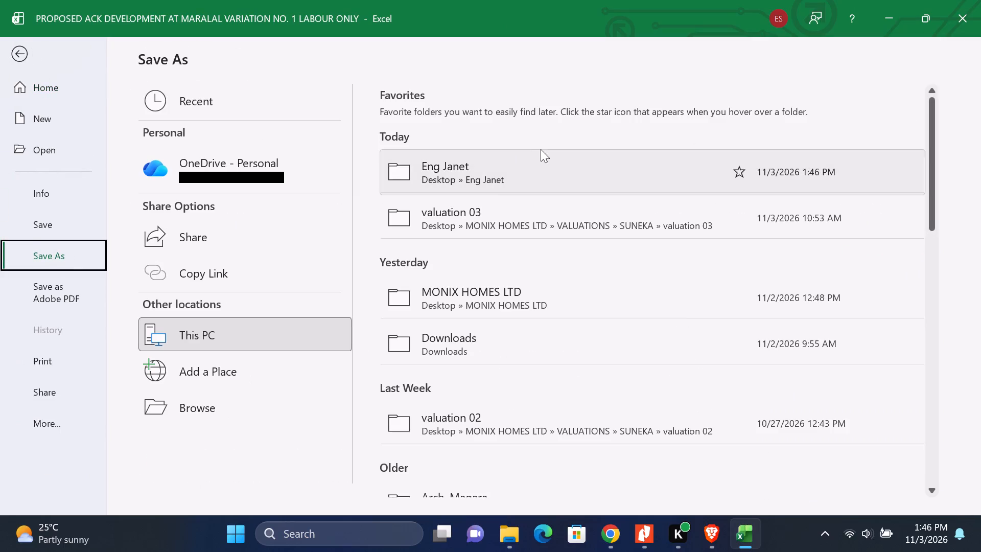
pyautogui.scroll(-4, 460, 298)
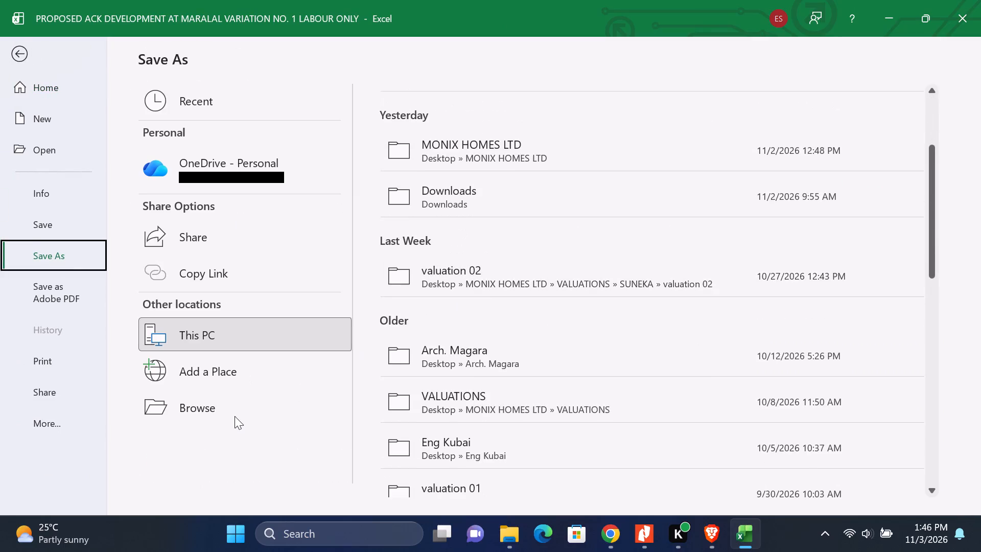
pyautogui.click(236, 413)
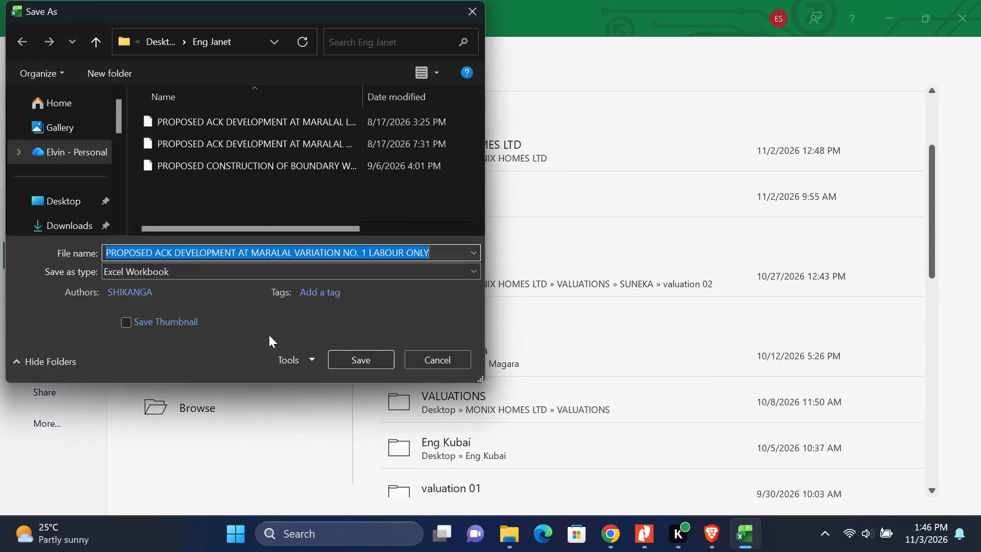
pyautogui.click(68, 198)
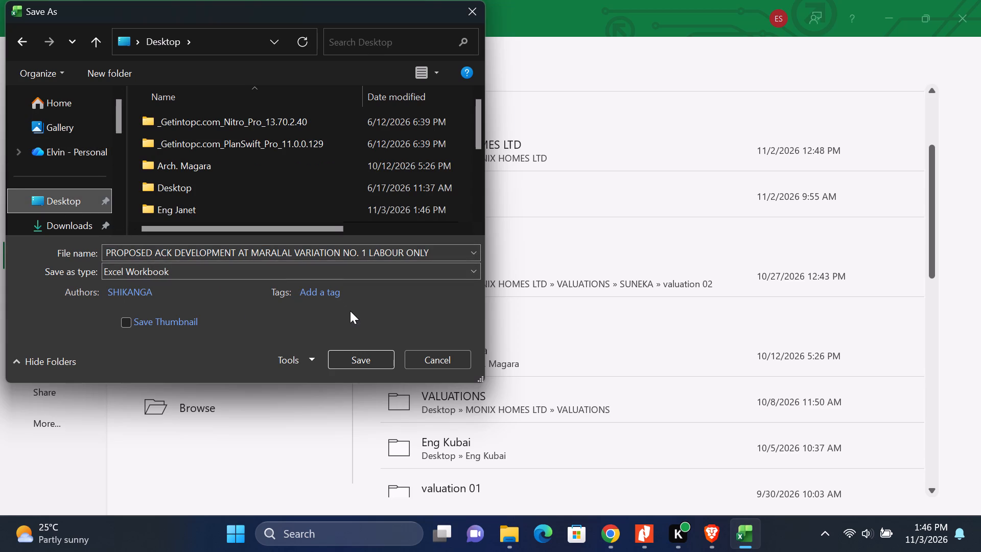
pyautogui.moveTo(430, 248); pyautogui.dragTo(0, 252)
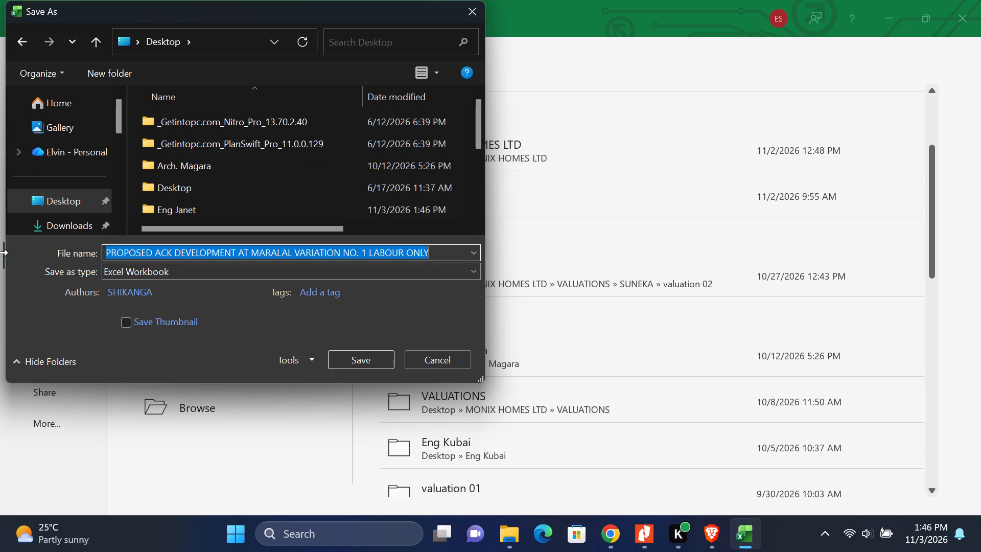
pyautogui.write('da')
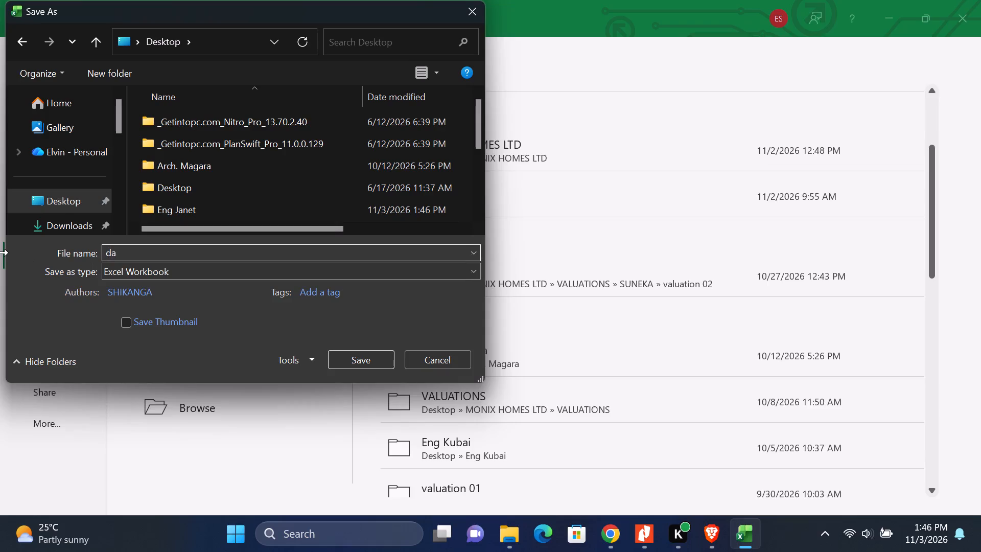
pyautogui.write('y 2')
pyautogui.click(376, 364)
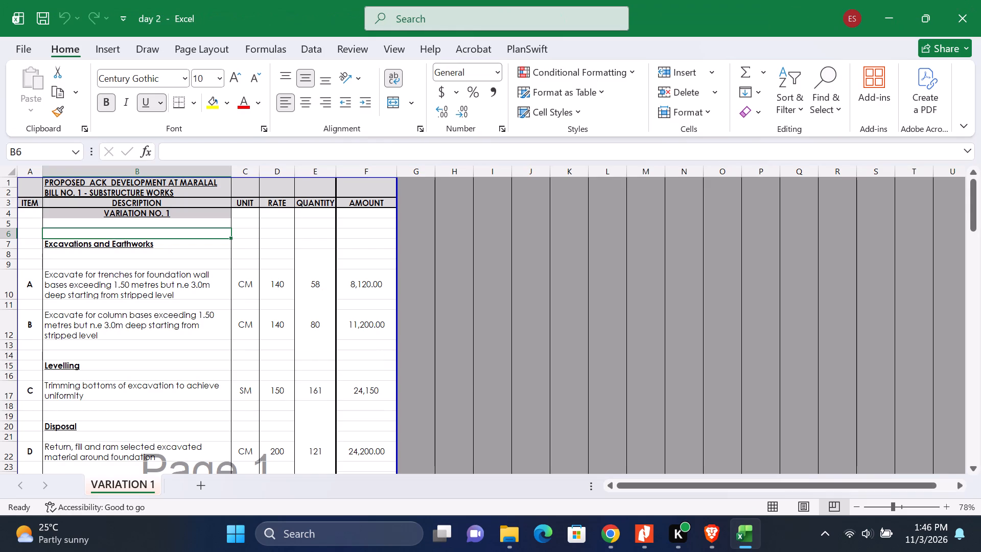
# Fill the description cells of excavation items A and B (B10:B12) with red.
pyautogui.click(223, 302)
pyautogui.moveTo(91, 278); pyautogui.dragTo(121, 287)
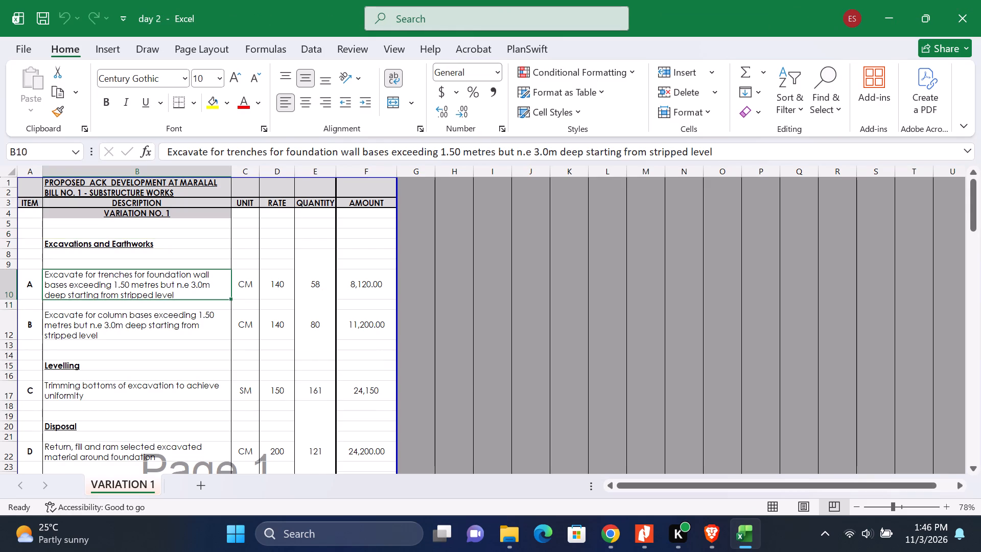
pyautogui.moveTo(121, 287); pyautogui.dragTo(144, 335)
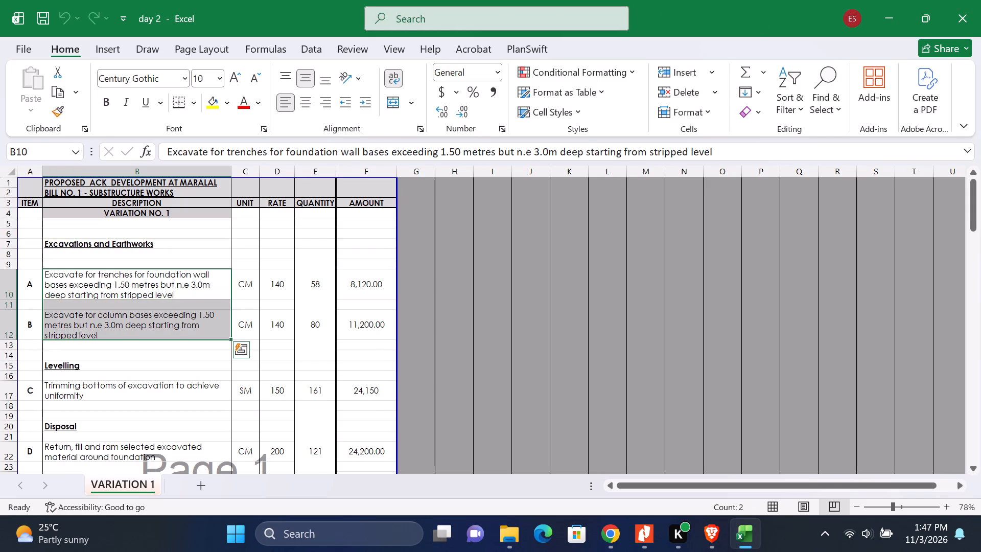
pyautogui.click(224, 103)
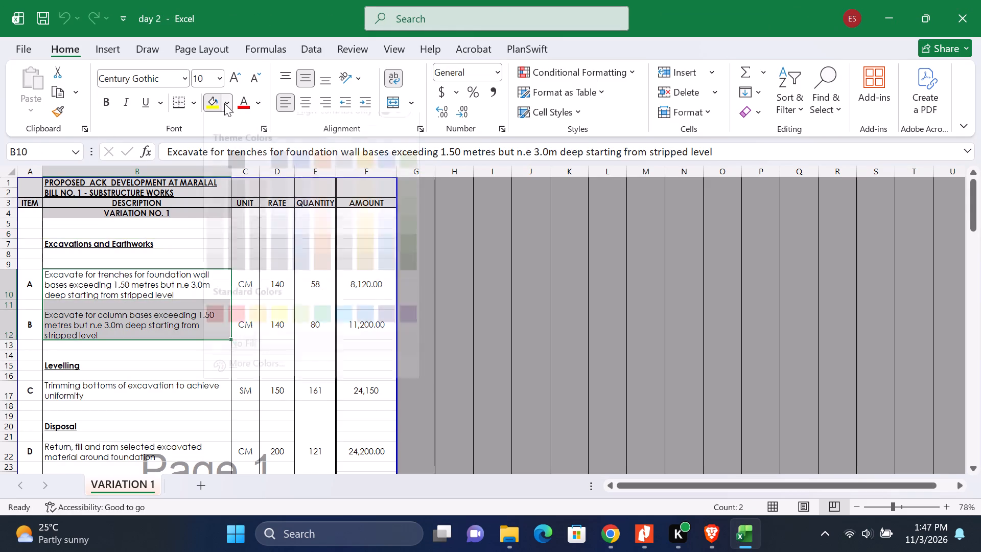
pyautogui.click(239, 331)
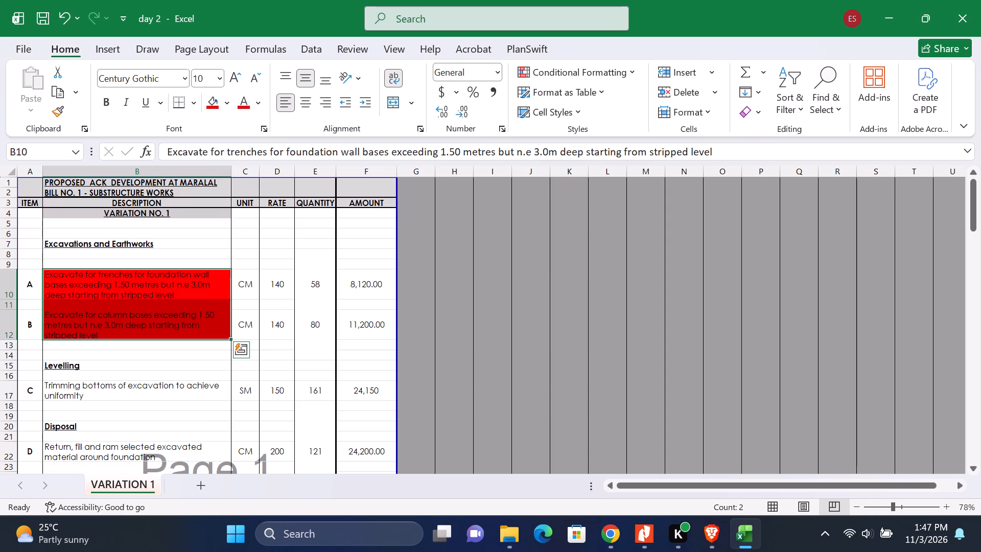
pyautogui.click(279, 341)
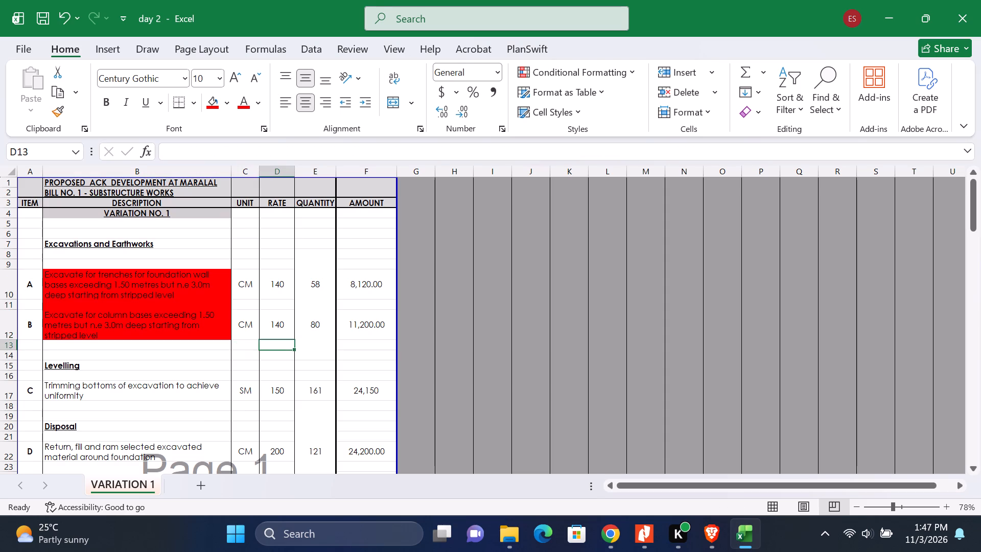
# Fill the amount formula in F10 down the Amount column to F41.
pyautogui.click(368, 286)
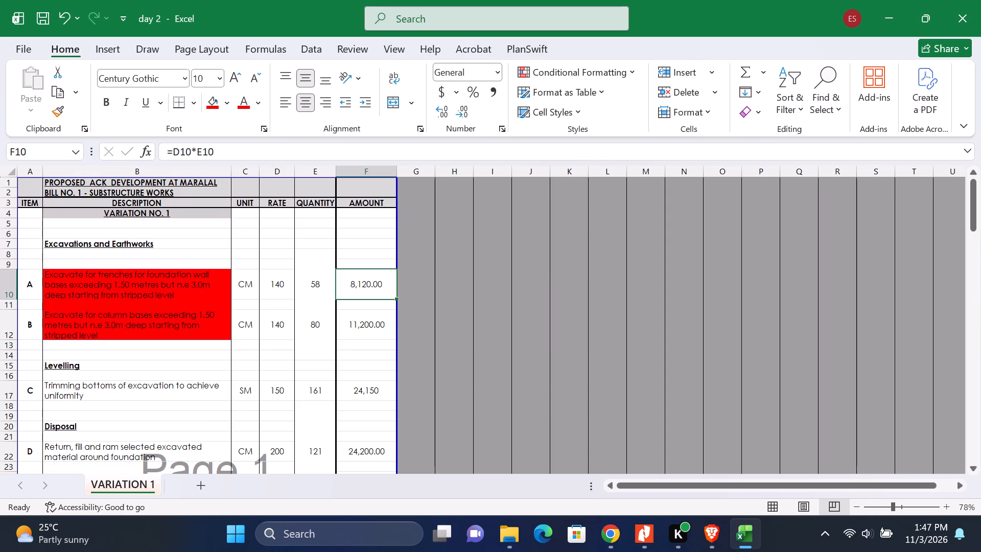
pyautogui.moveTo(395, 300); pyautogui.dragTo(395, 323)
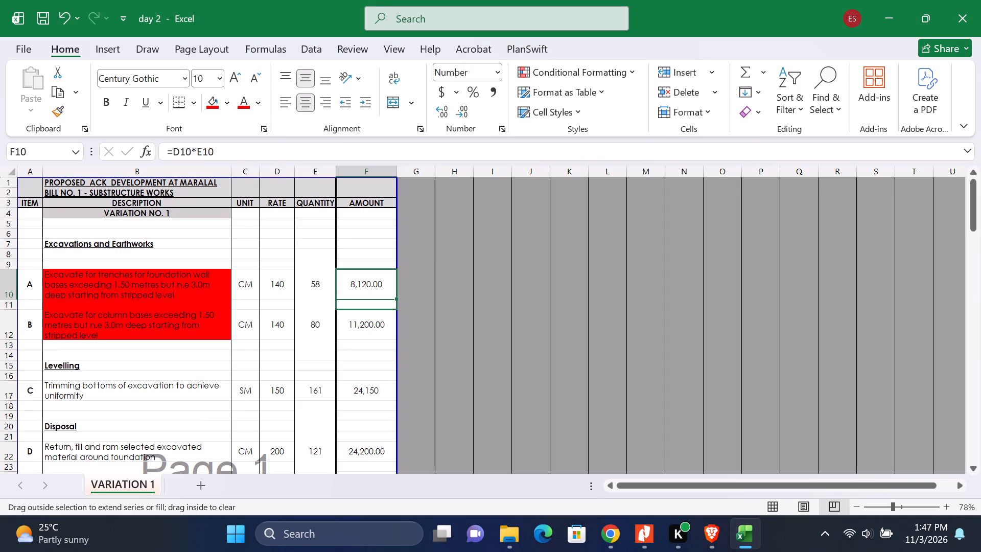
pyautogui.moveTo(395, 323); pyautogui.dragTo(403, 486)
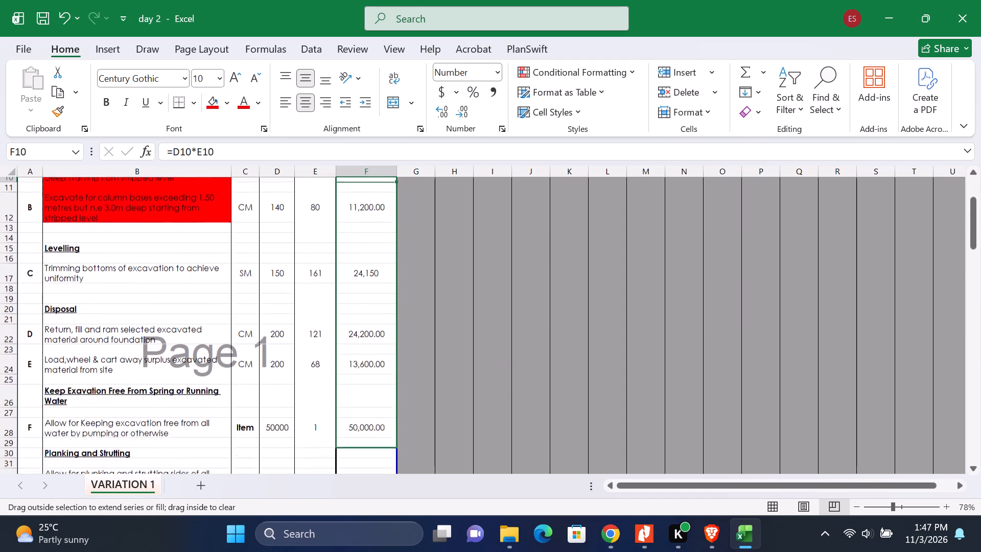
pyautogui.moveTo(403, 486); pyautogui.dragTo(389, 334)
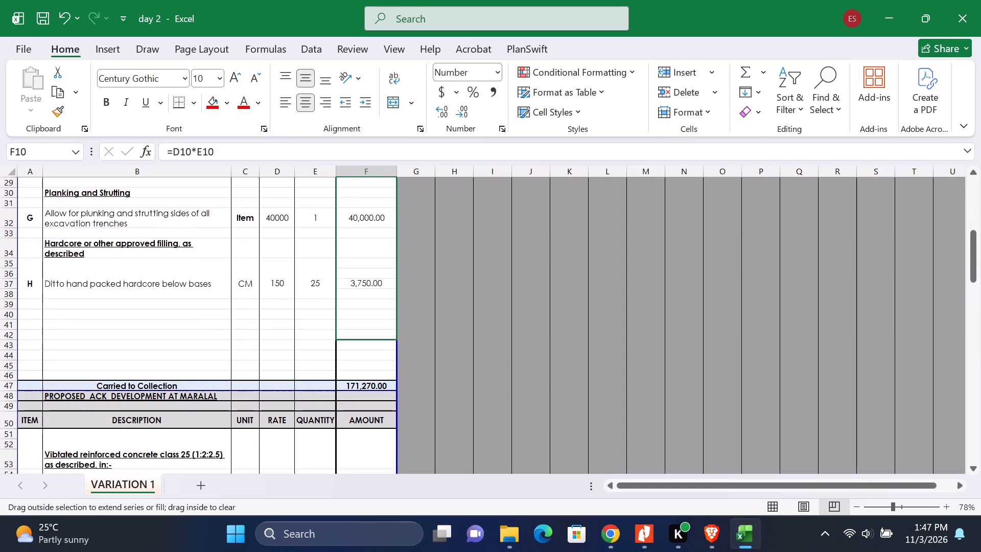
pyautogui.moveTo(389, 334); pyautogui.dragTo(386, 326)
pyautogui.click(371, 348)
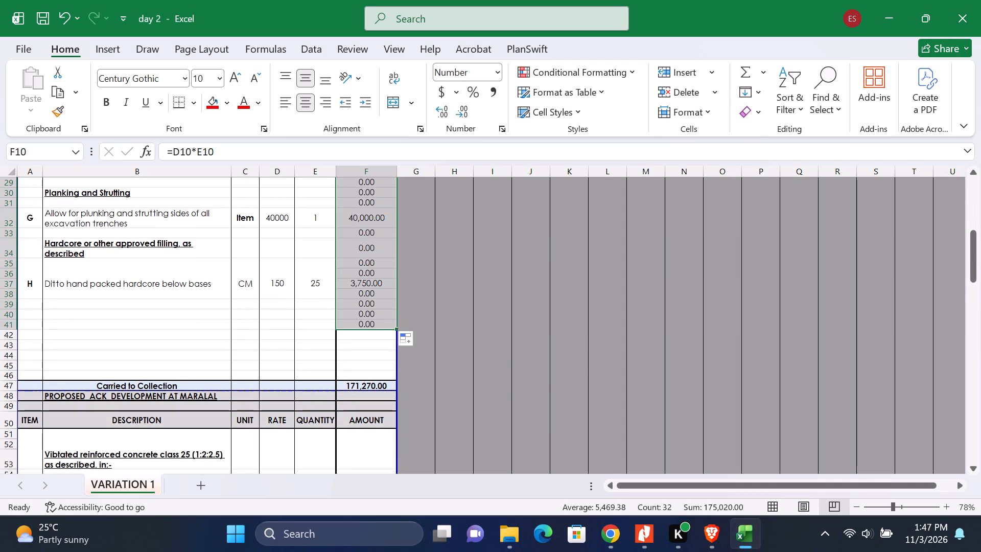
# Review the filled Amount column from the Disposal and Levelling items back up to the Excavations and Earthworks items.
pyautogui.scroll(9, 313, 317)
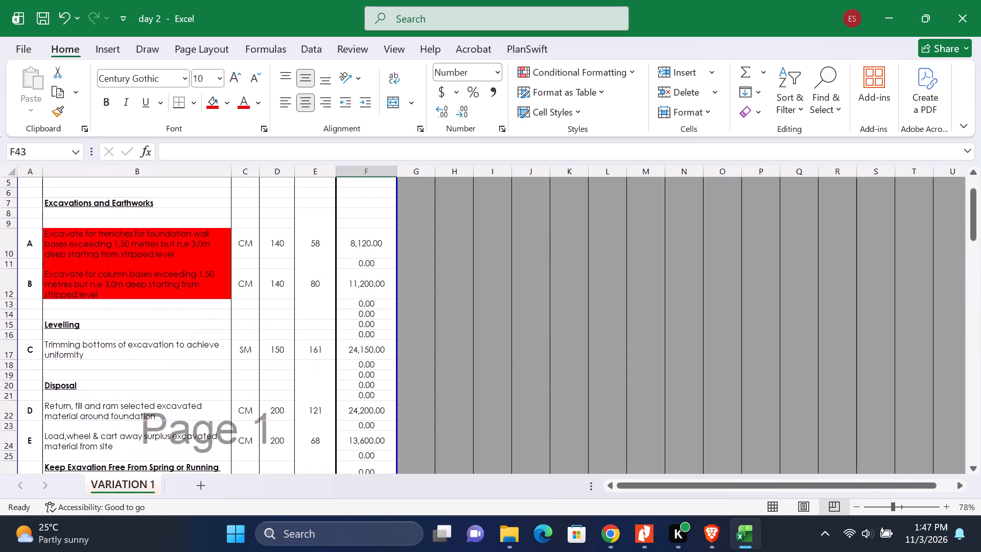
pyautogui.scroll(1, 314, 317)
pyautogui.scroll(-2, 316, 317)
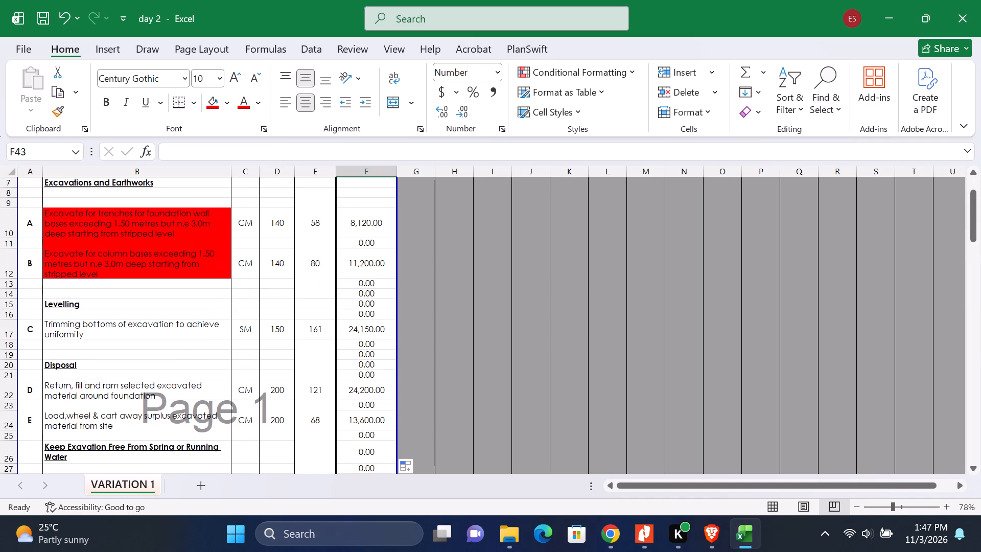
pyautogui.scroll(2, 308, 236)
pyautogui.scroll(-2, 308, 236)
pyautogui.scroll(-2, 313, 280)
pyautogui.scroll(4, 313, 280)
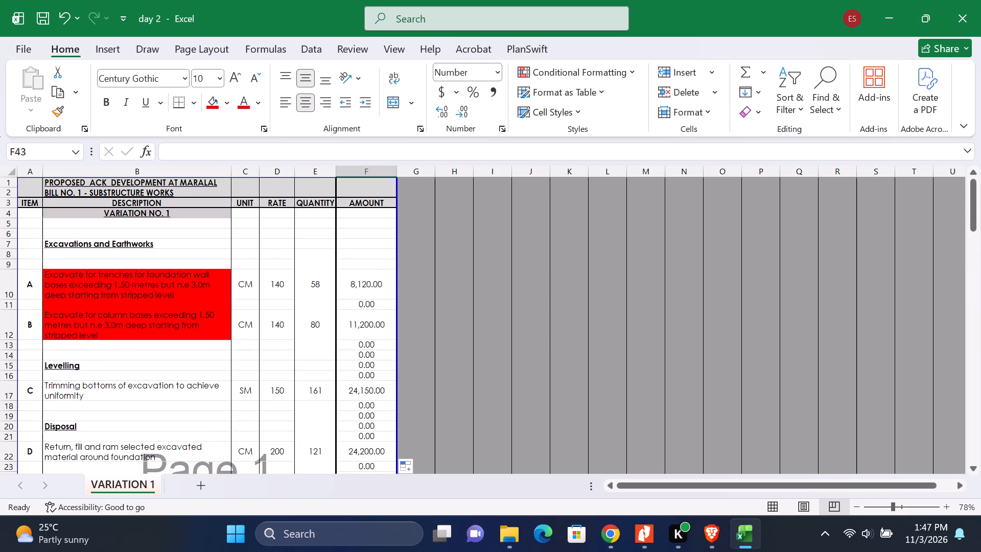
# Enter the quantities 20, 30, 40 and 50 in cells E10 to E13.
pyautogui.click(322, 288)
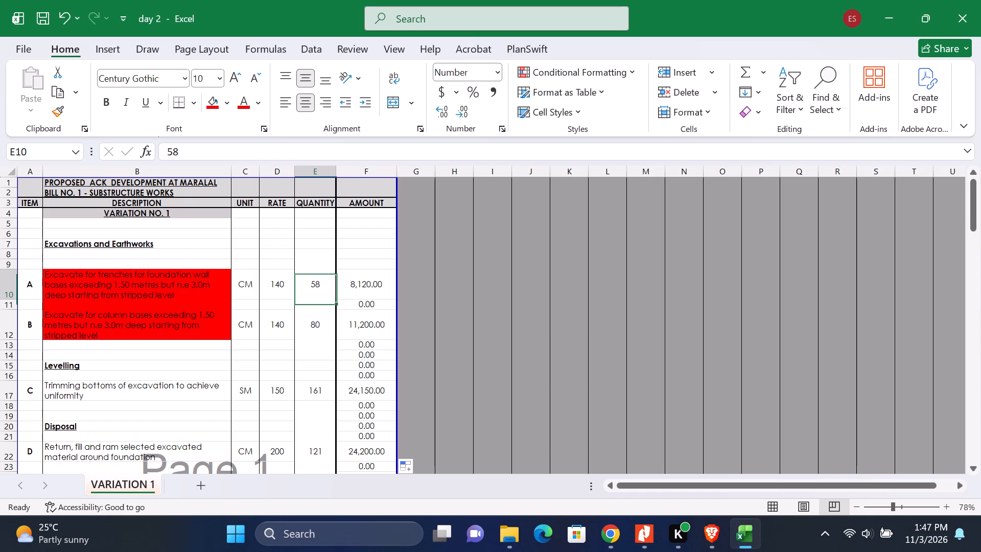
pyautogui.press('2')
pyautogui.press('0')
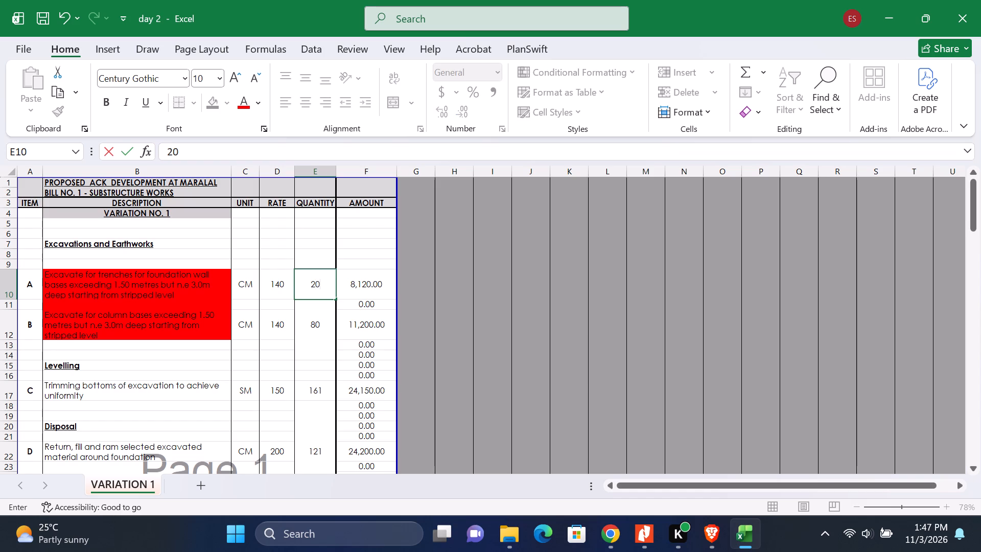
pyautogui.click(321, 310)
pyautogui.click(315, 297)
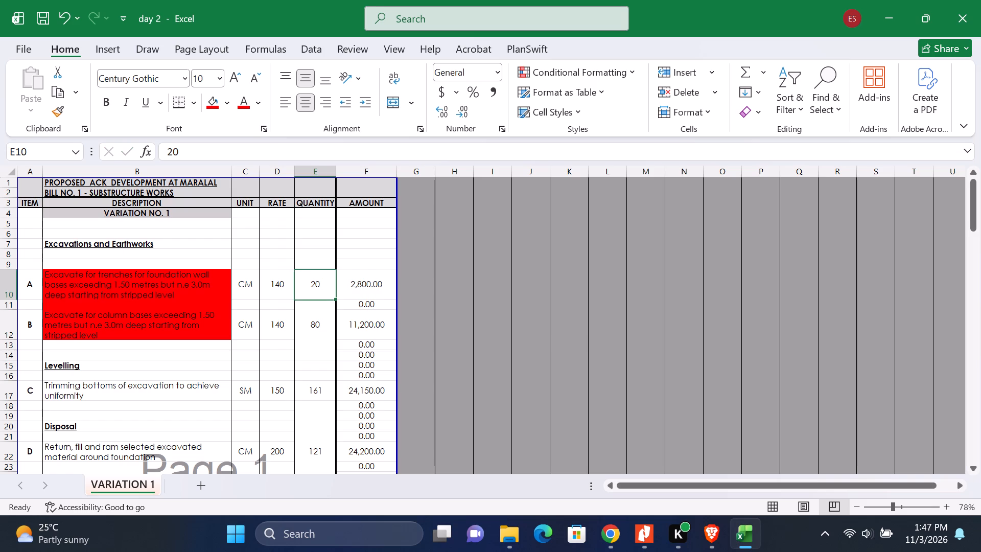
pyautogui.click(319, 308)
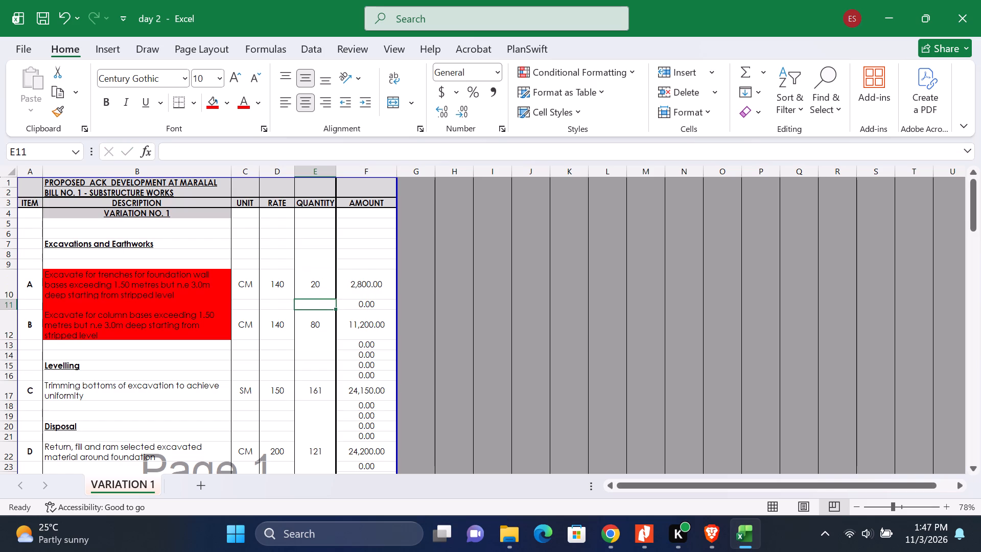
pyautogui.press('3')
pyautogui.press('0')
pyautogui.click(321, 321)
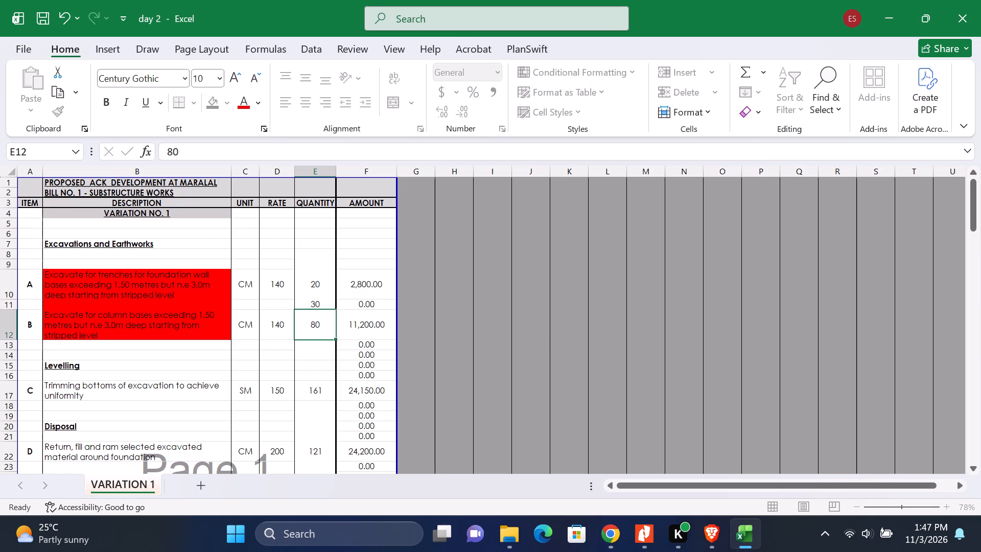
pyautogui.write('40')
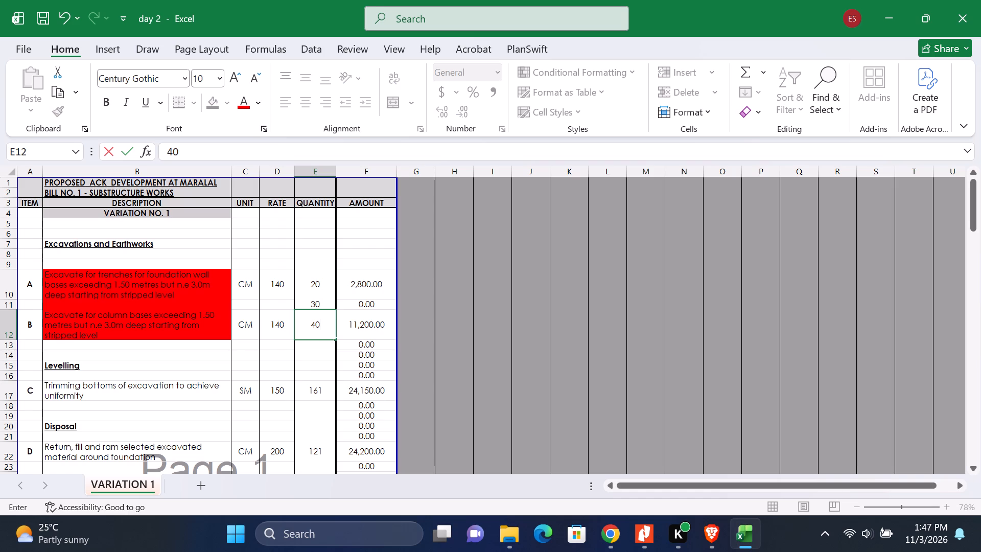
pyautogui.click(325, 358)
pyautogui.click(318, 343)
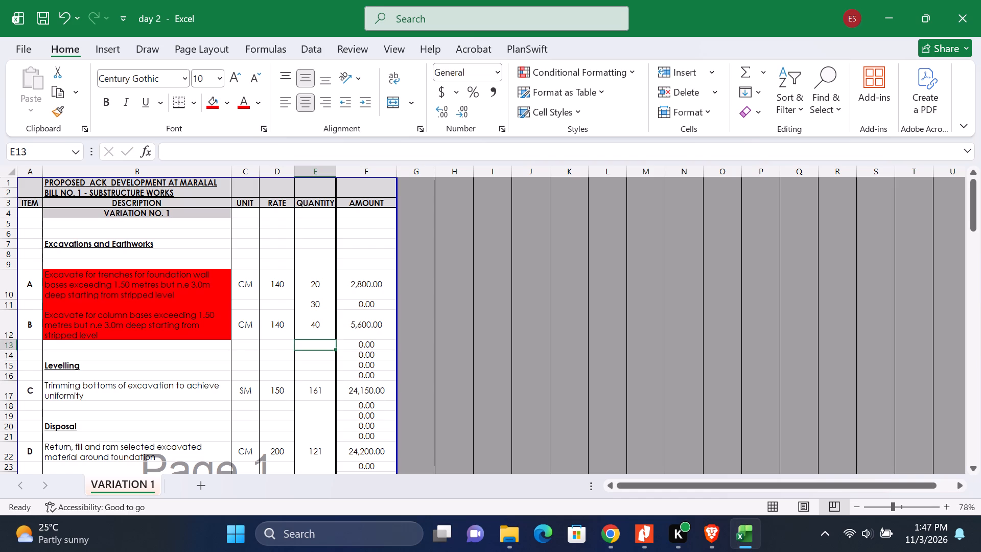
pyautogui.press('5')
pyautogui.press('0')
pyautogui.click(321, 369)
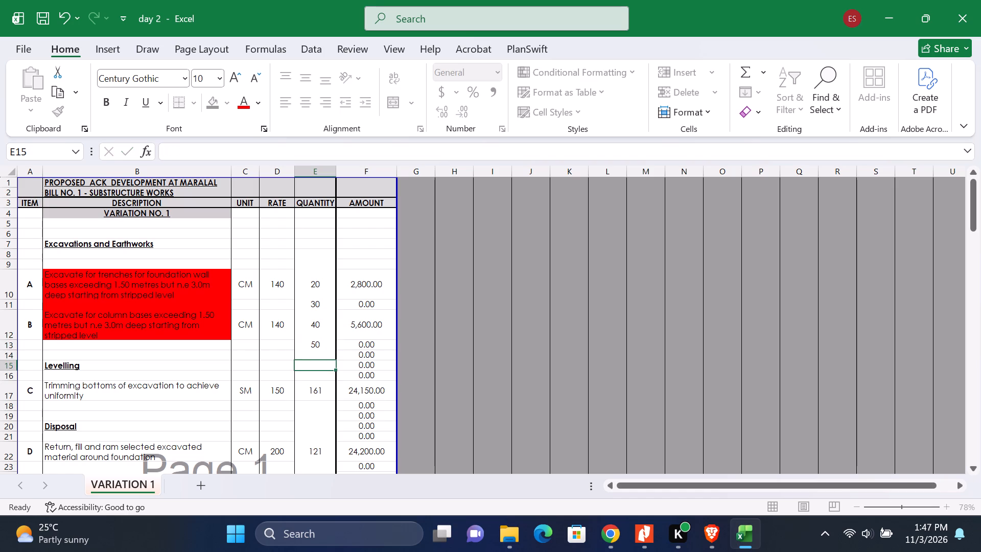
# Extend the quantity series in E10:E13 down the Quantity column to E41.
pyautogui.moveTo(316, 280); pyautogui.dragTo(323, 344)
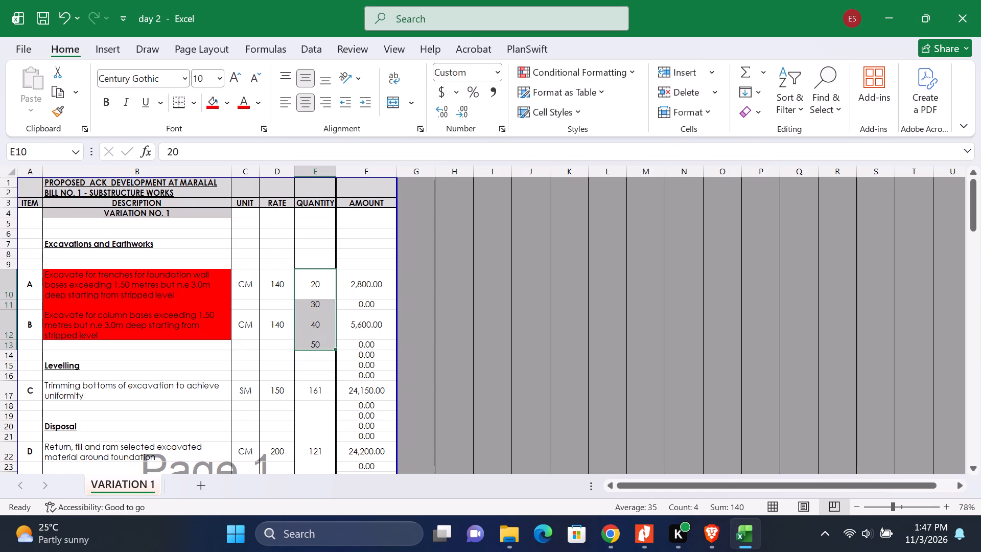
pyautogui.moveTo(335, 347); pyautogui.dragTo(339, 358)
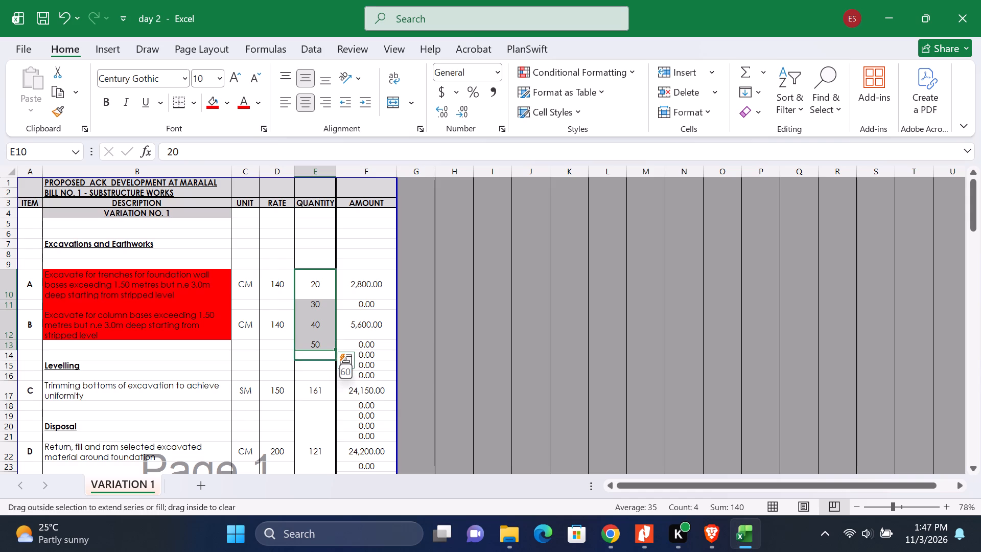
pyautogui.moveTo(339, 358); pyautogui.dragTo(340, 485)
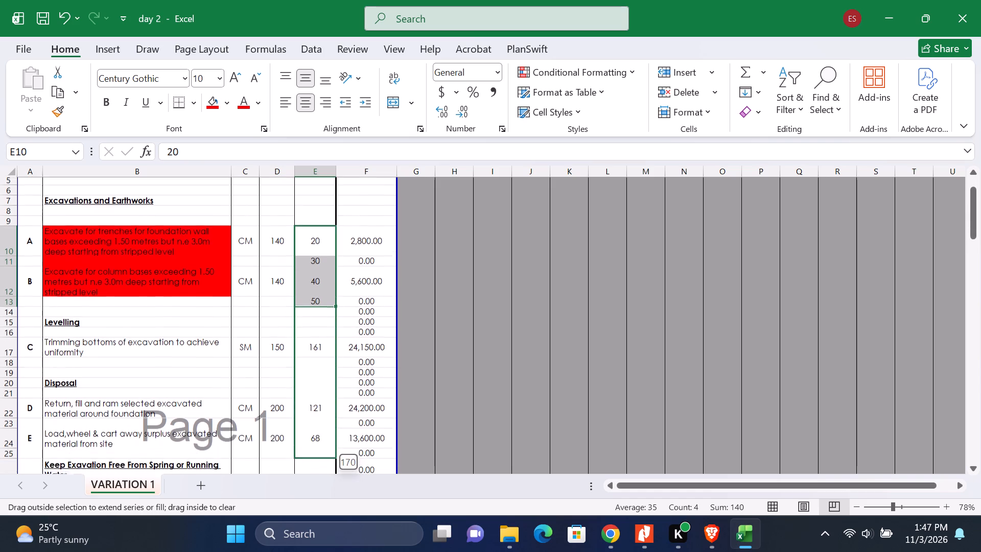
pyautogui.moveTo(340, 485); pyautogui.dragTo(340, 486)
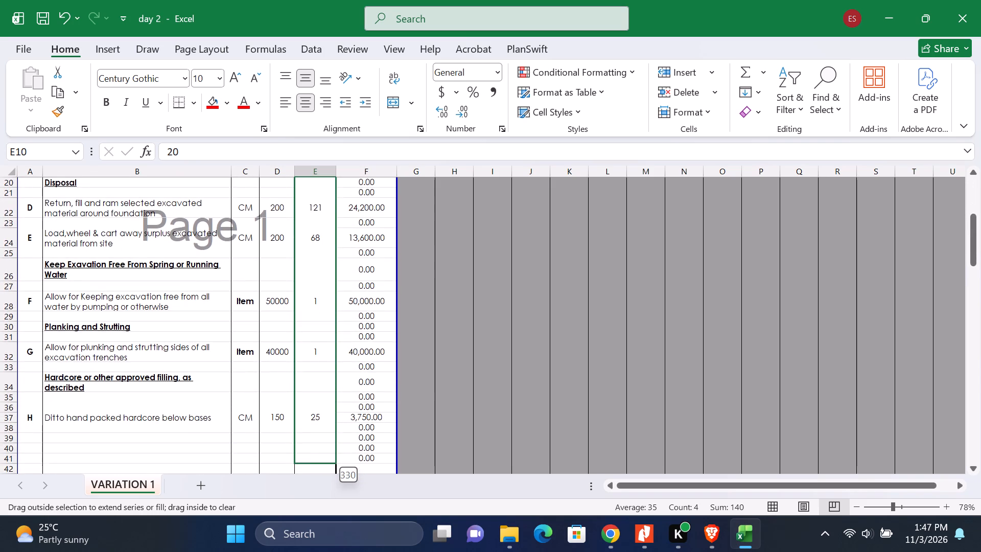
pyautogui.moveTo(340, 486); pyautogui.dragTo(318, 430)
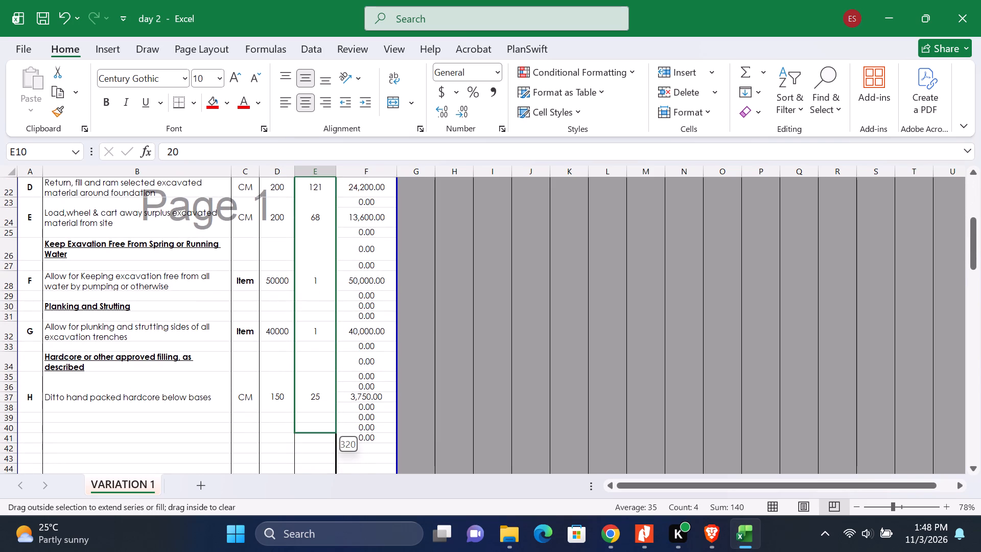
pyautogui.moveTo(318, 430); pyautogui.dragTo(322, 440)
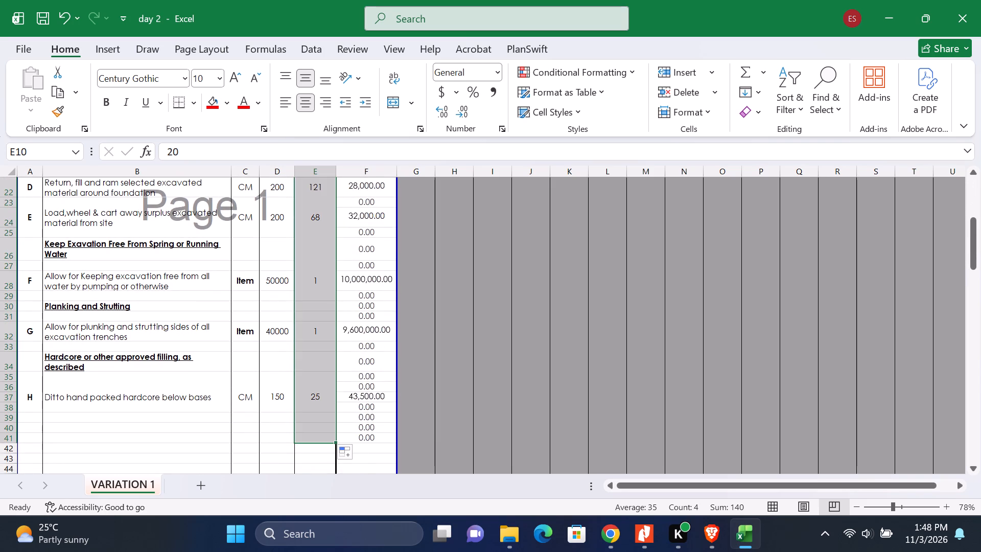
# Review the filled quantities and their amounts from row 10 down to the Carried to Collection row and back.
pyautogui.scroll(7, 322, 398)
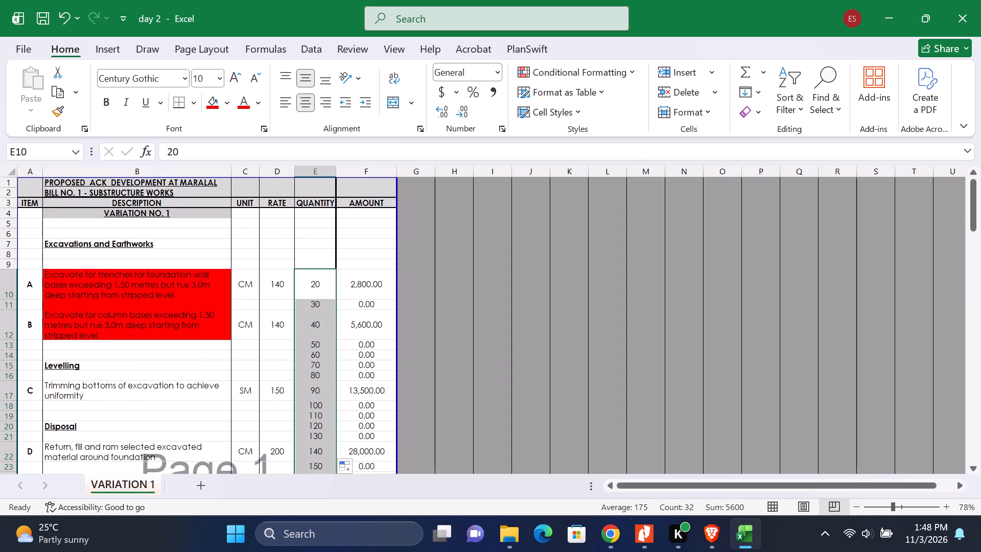
pyautogui.scroll(-6, 333, 369)
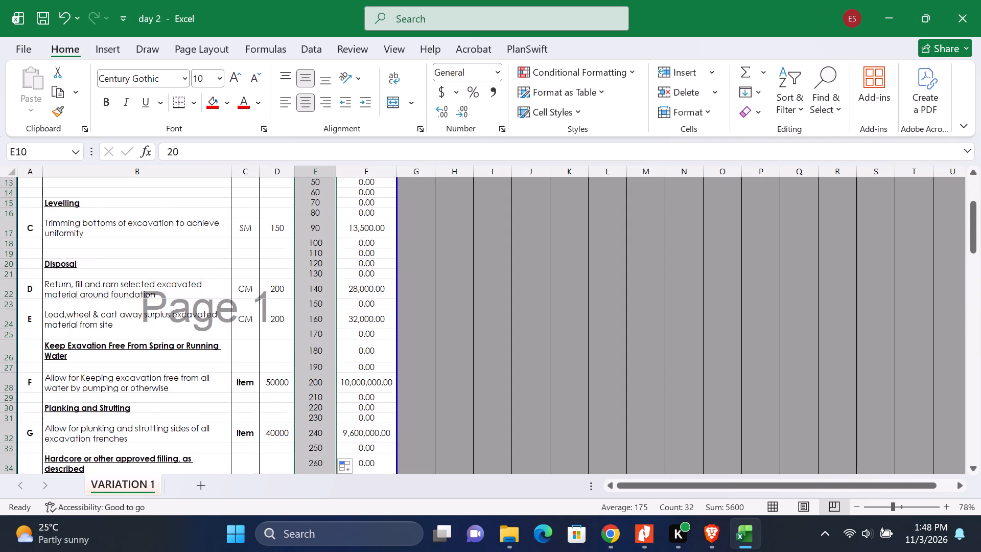
pyautogui.scroll(-4, 333, 369)
pyautogui.click(309, 339)
pyautogui.scroll(1, 378, 335)
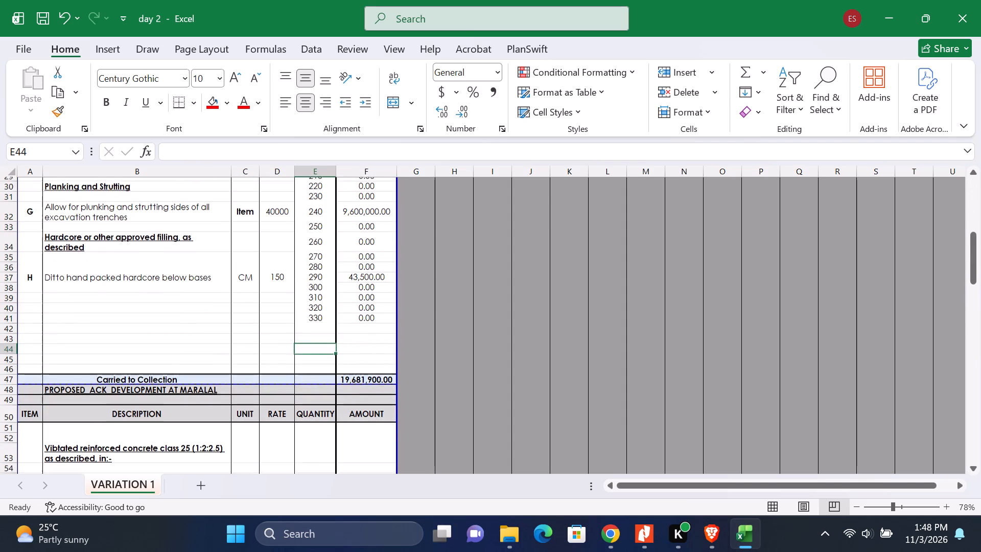
pyautogui.scroll(1, 378, 335)
pyautogui.scroll(2, 304, 334)
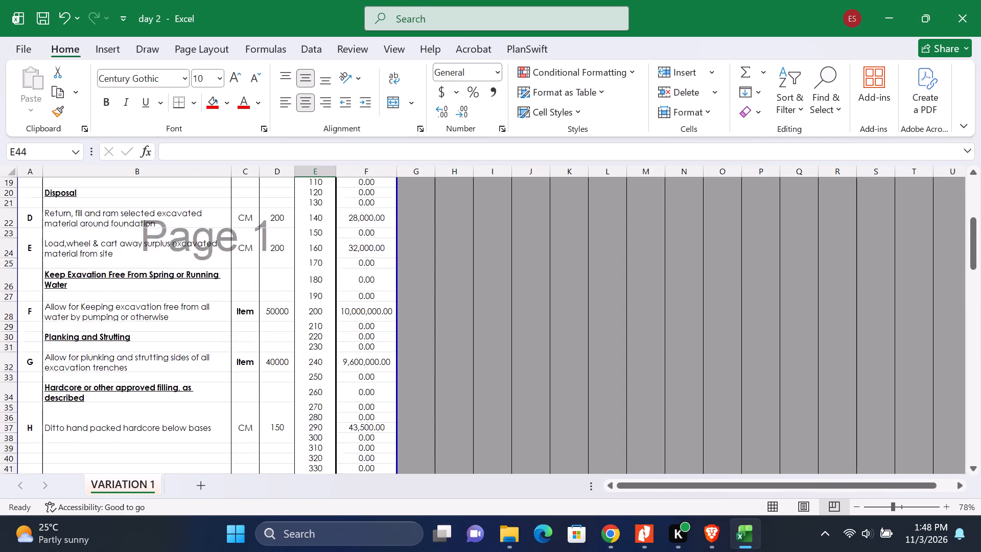
pyautogui.scroll(10, 304, 334)
# Enter the rates 90, 110, 130 and 150 in cells D10 to D13.
pyautogui.click(275, 285)
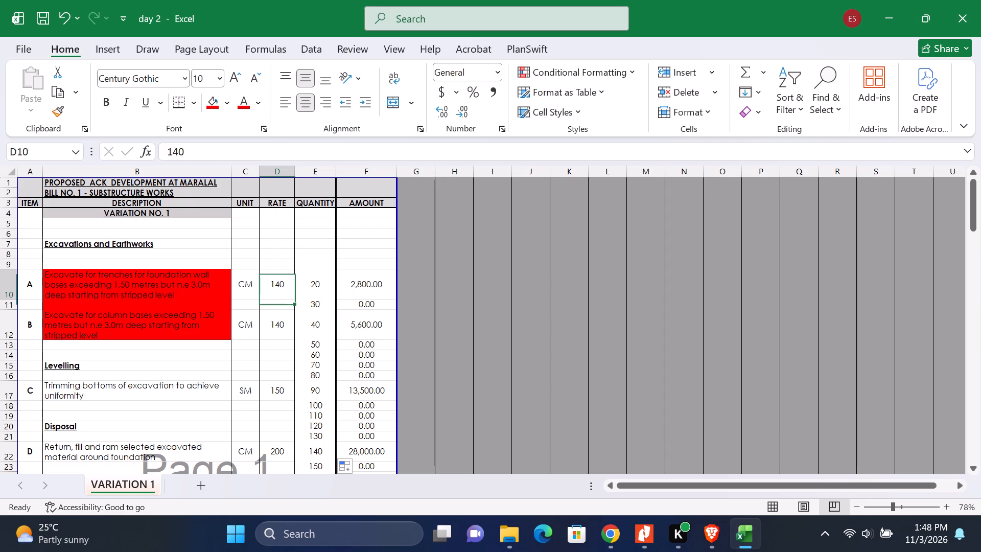
pyautogui.write('90')
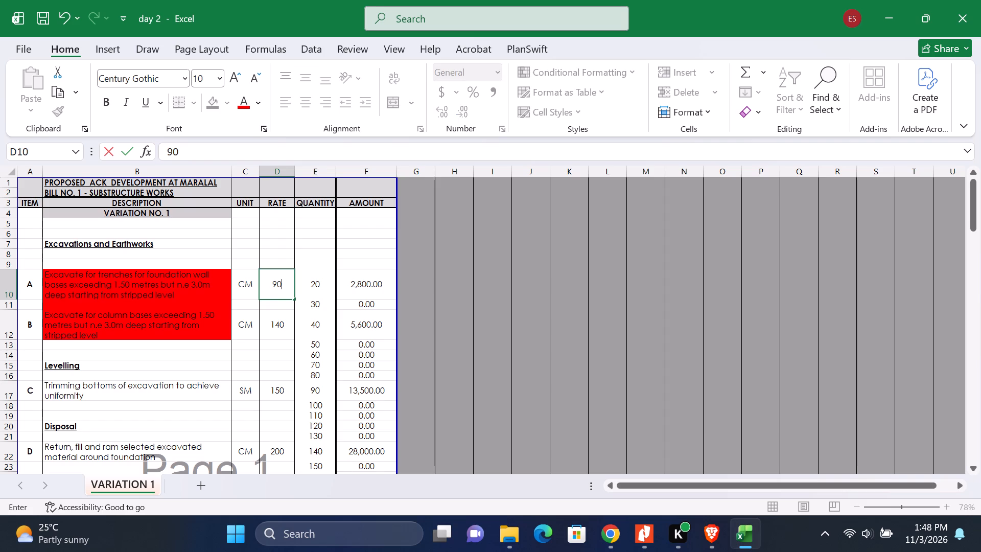
pyautogui.click(281, 304)
pyautogui.write('11')
pyautogui.press('0')
pyautogui.click(276, 327)
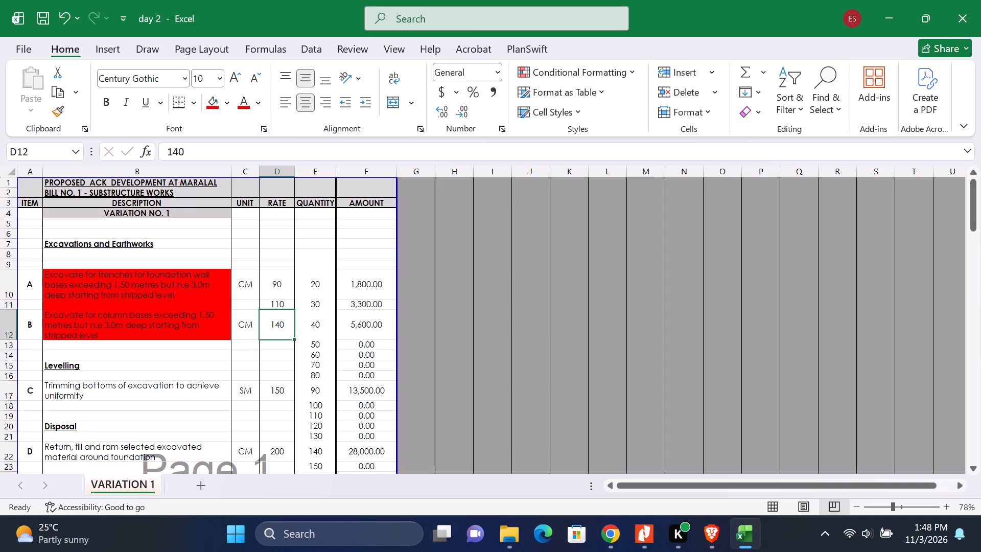
pyautogui.write('13')
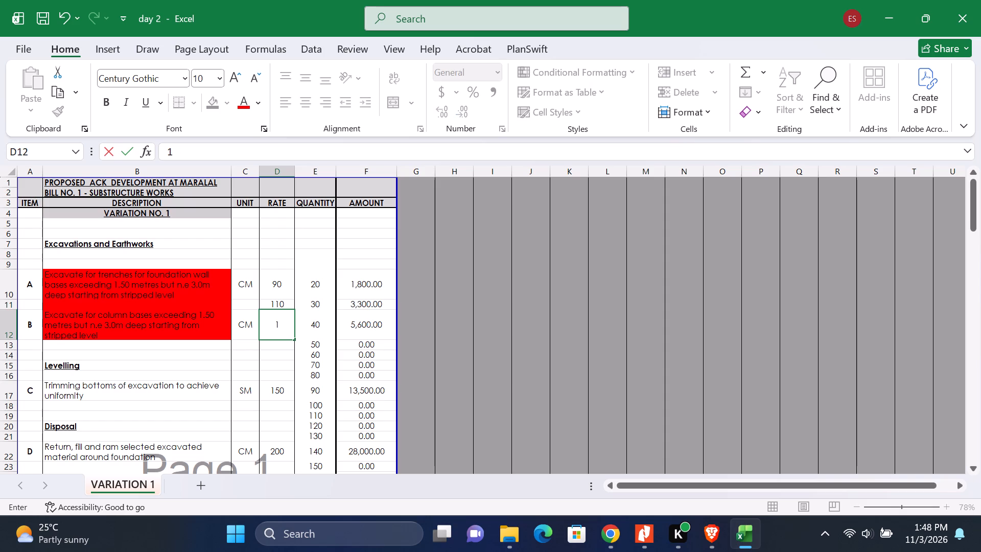
pyautogui.press('0')
pyautogui.click(284, 346)
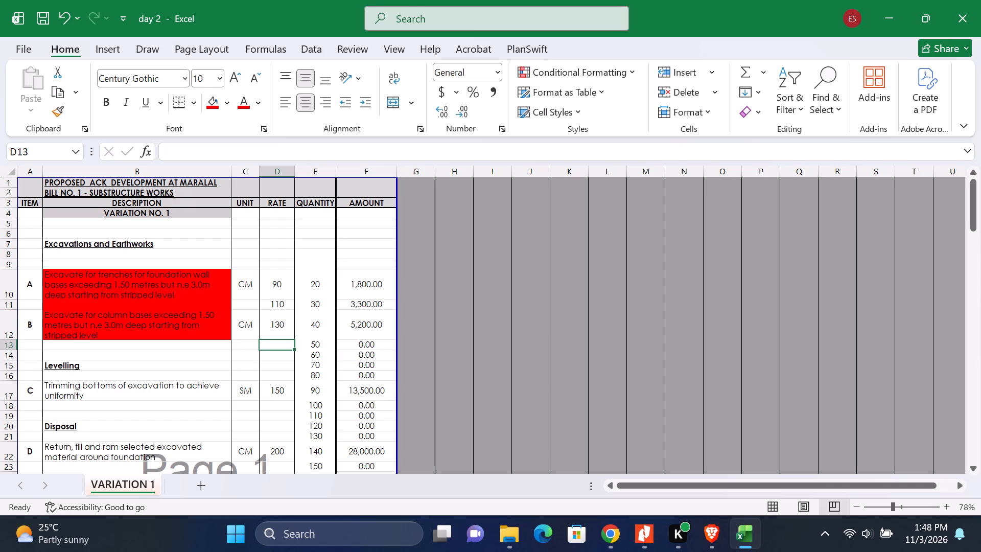
pyautogui.write('150')
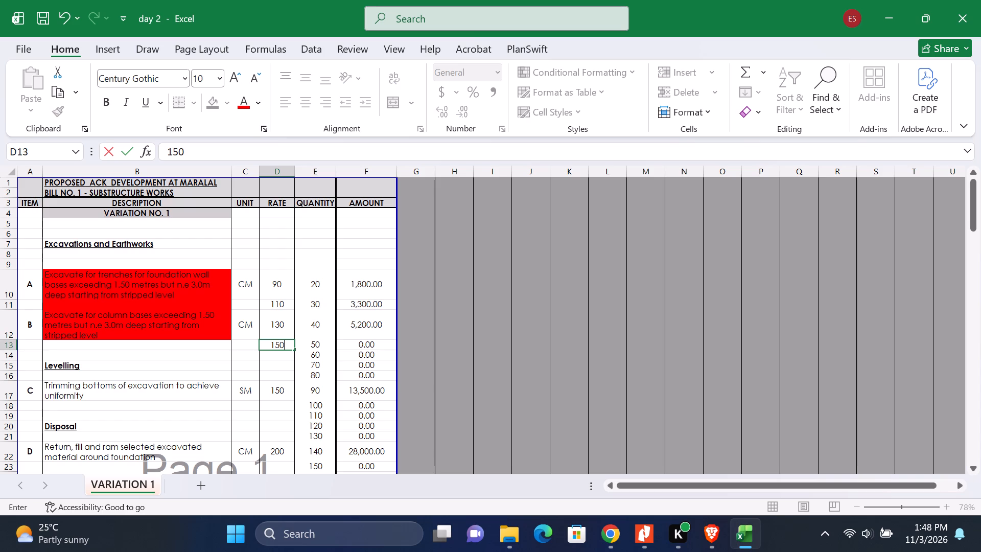
pyautogui.click(284, 372)
# Extend the rate series in D10:D13 down the Rate column to D41.
pyautogui.moveTo(277, 284); pyautogui.dragTo(279, 285)
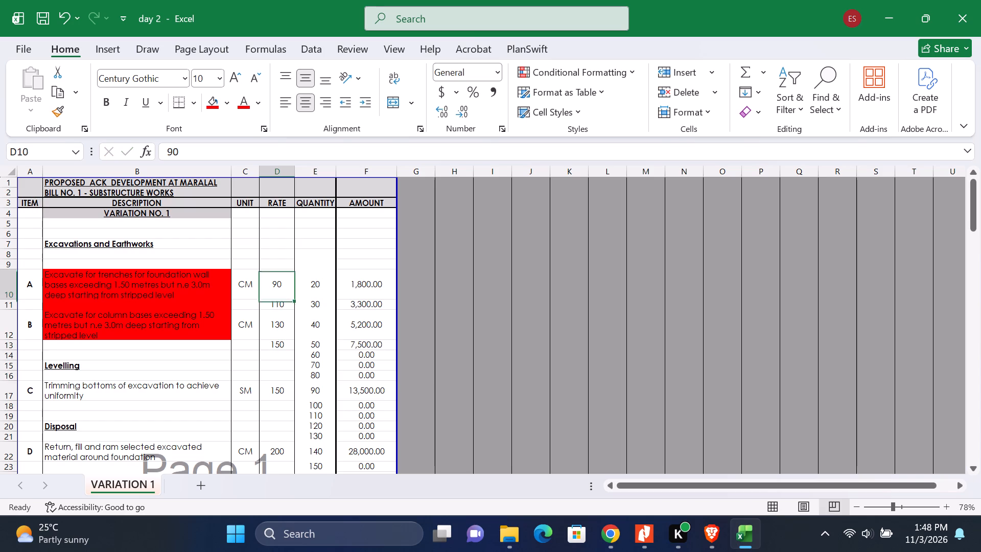
pyautogui.moveTo(279, 285); pyautogui.dragTo(285, 347)
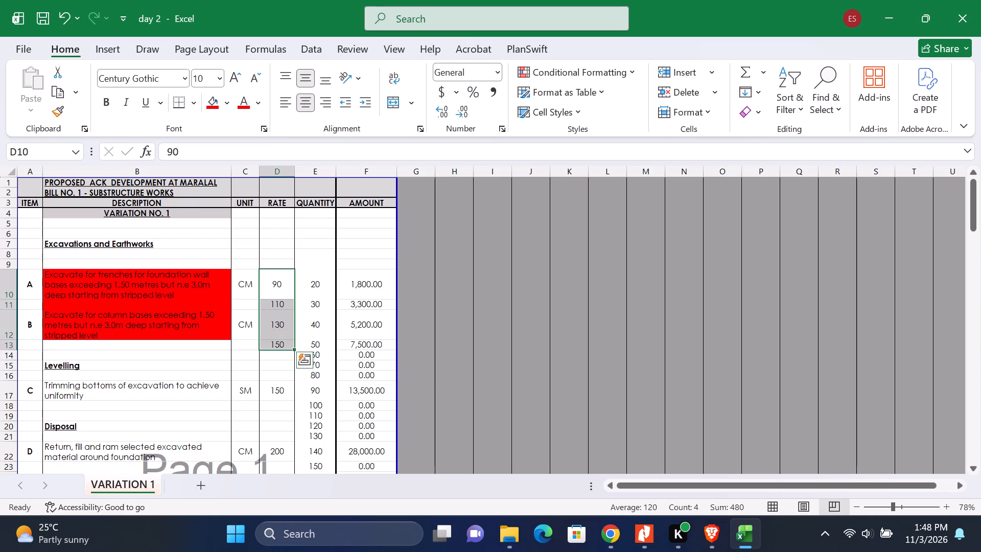
pyautogui.moveTo(292, 349); pyautogui.dragTo(305, 489)
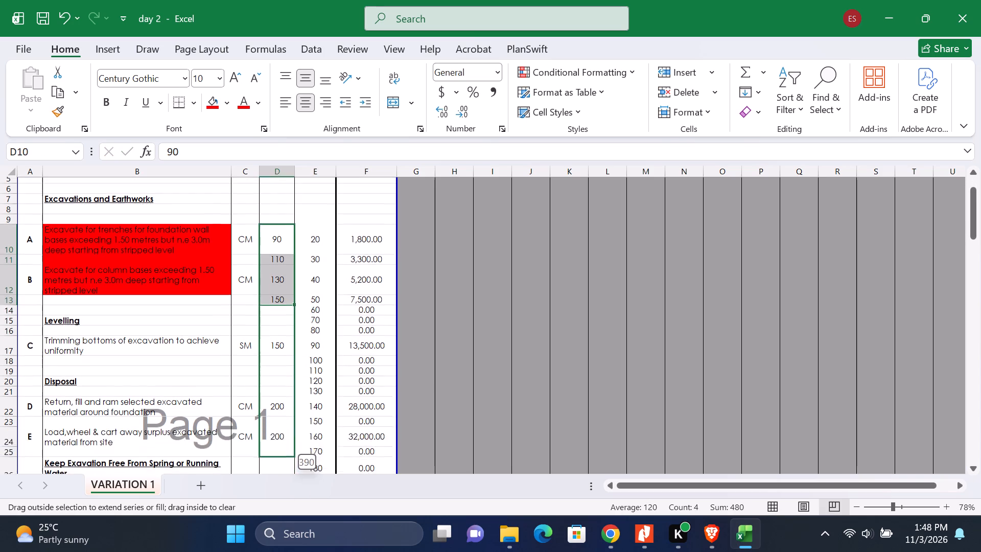
pyautogui.moveTo(305, 489); pyautogui.dragTo(307, 495)
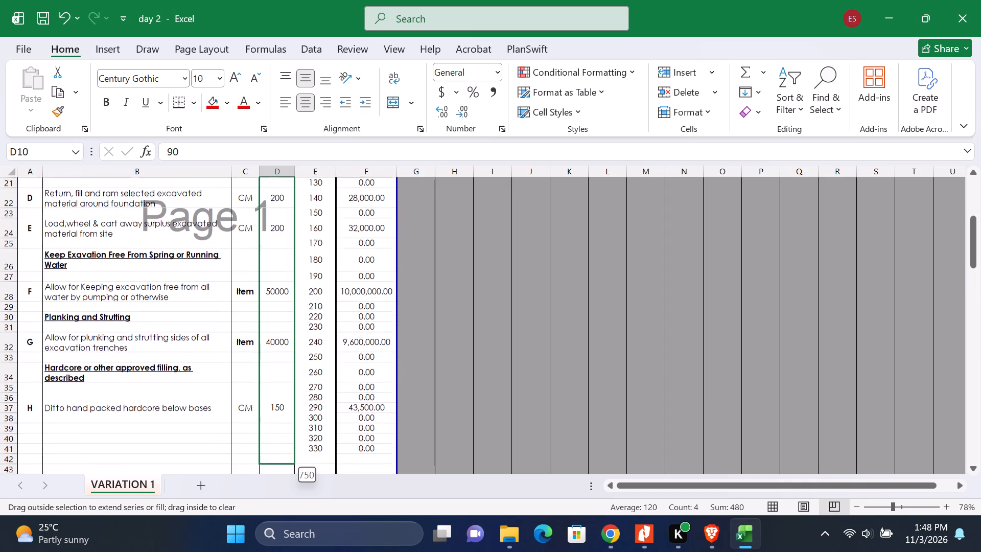
pyautogui.moveTo(307, 495); pyautogui.dragTo(293, 358)
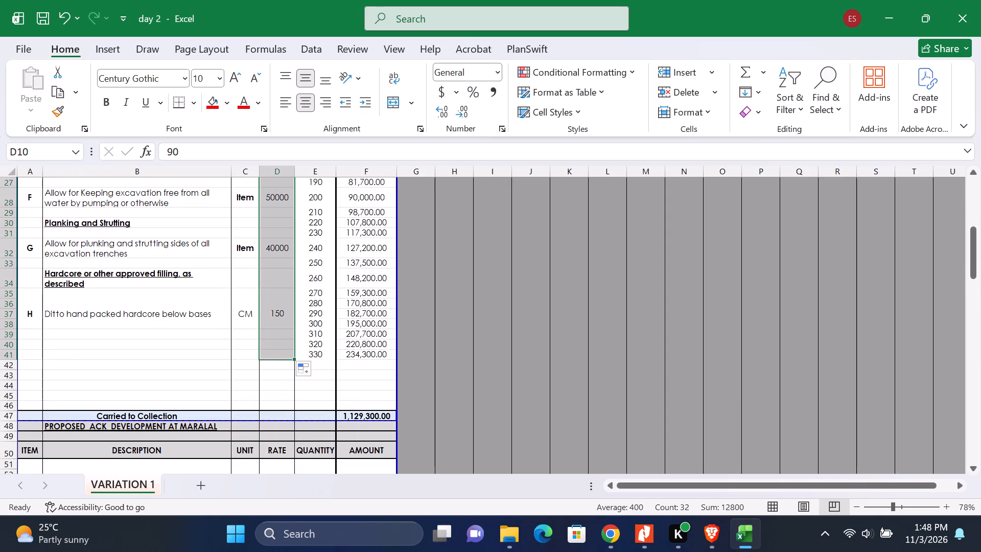
pyautogui.click(339, 381)
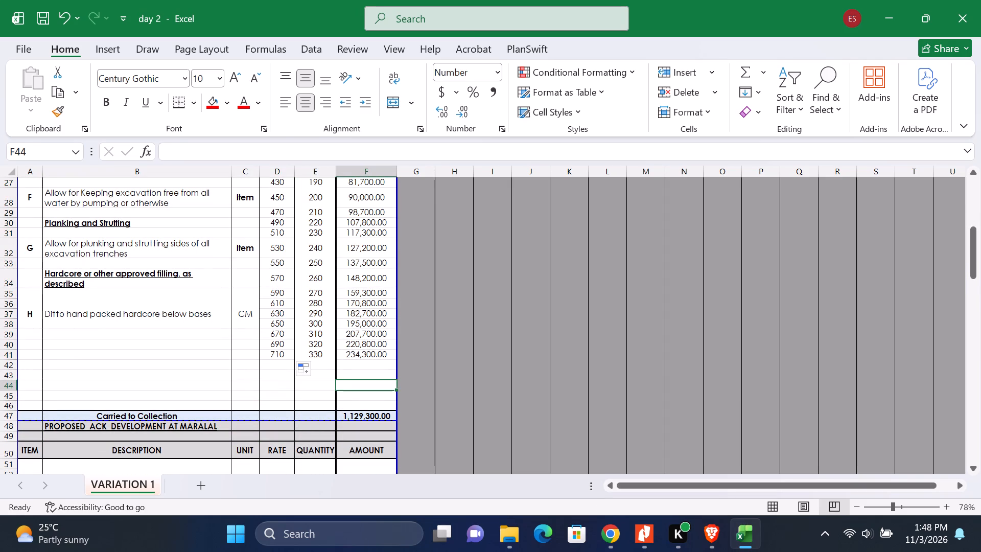
# Apply the comma number style to the whole Rate column.
pyautogui.scroll(9, 271, 367)
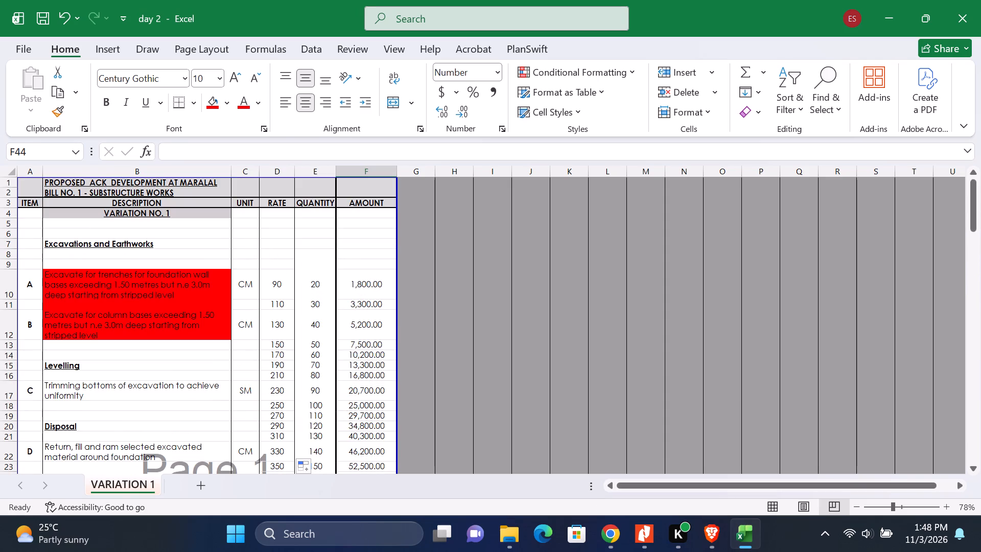
pyautogui.scroll(-1, 271, 367)
pyautogui.moveTo(280, 251); pyautogui.dragTo(288, 327)
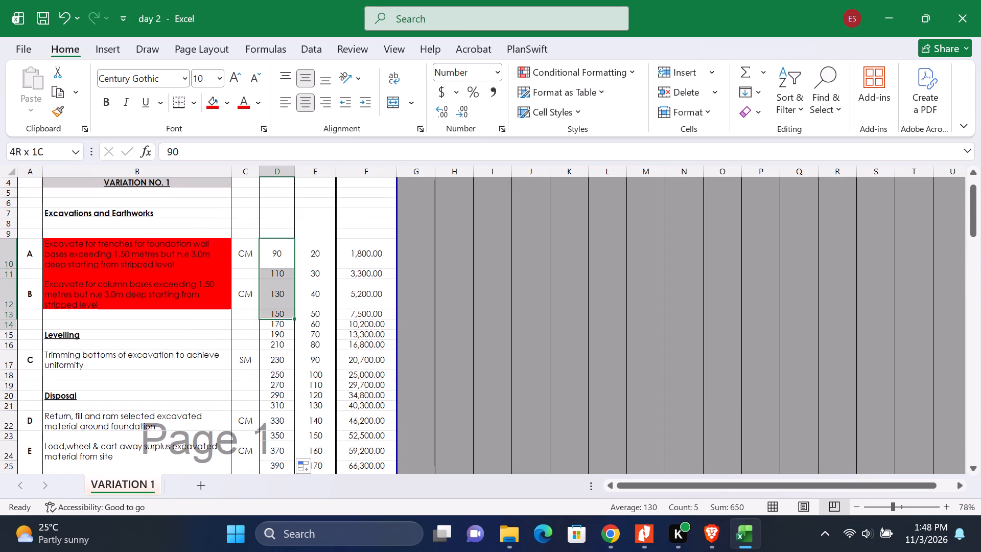
pyautogui.moveTo(288, 327); pyautogui.dragTo(287, 372)
pyautogui.click(327, 213)
pyautogui.click(286, 168)
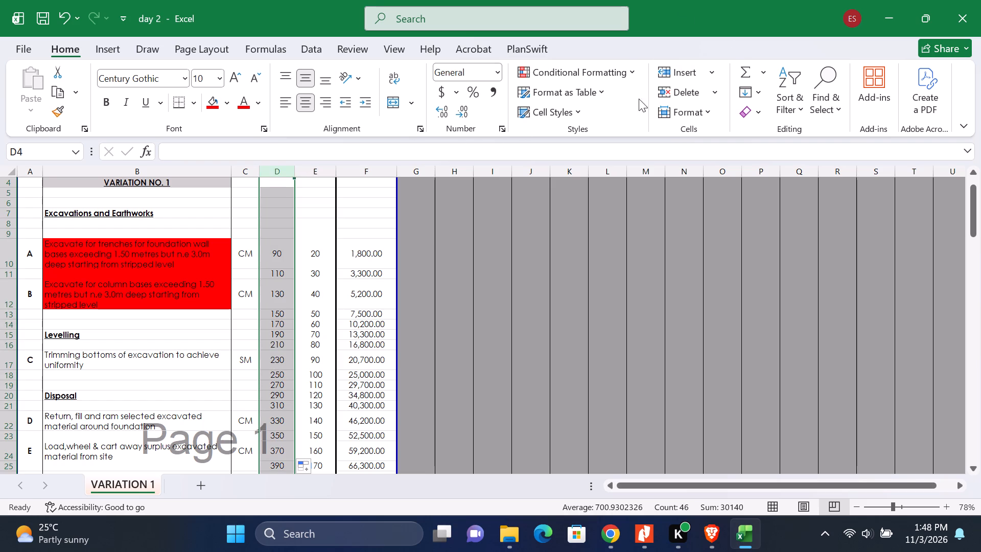
pyautogui.click(495, 88)
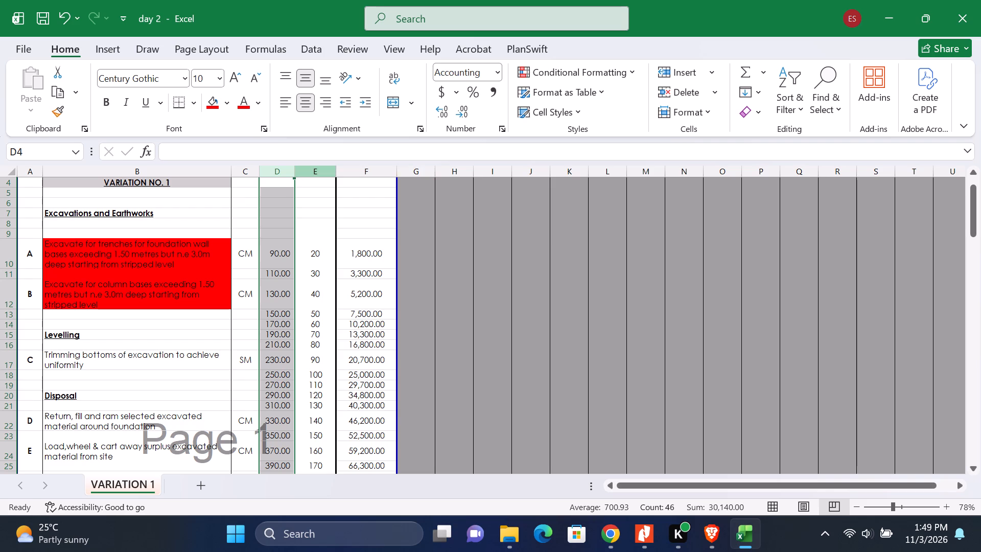
# Apply the comma number style to the whole Quantity column and the whole Amount column.
pyautogui.click(322, 170)
pyautogui.scroll(3, 323, 178)
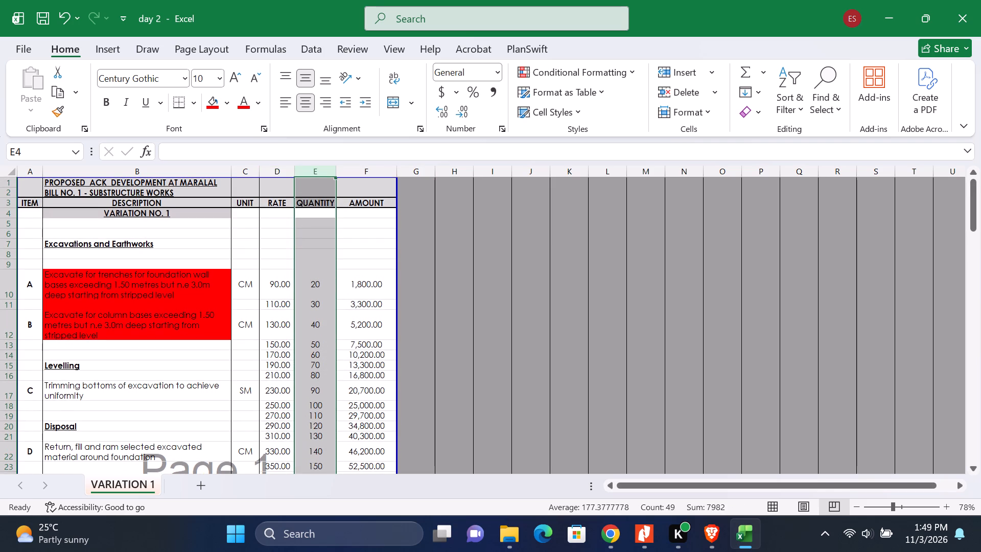
pyautogui.click(491, 91)
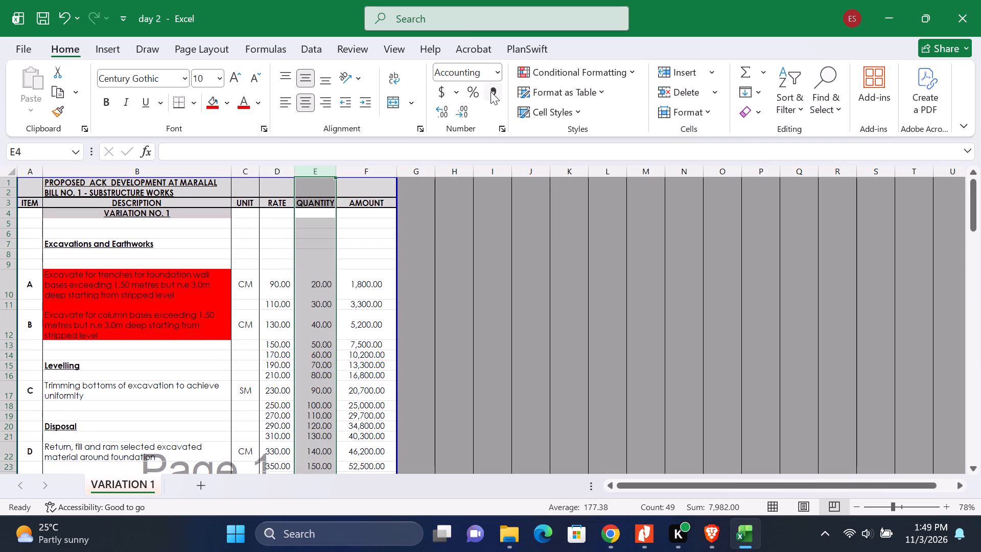
pyautogui.click(425, 265)
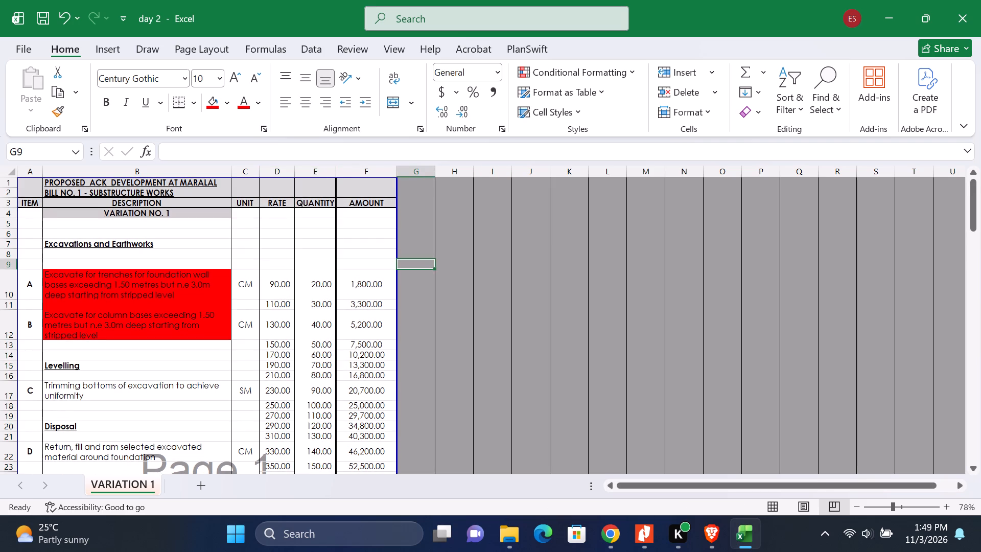
pyautogui.click(371, 171)
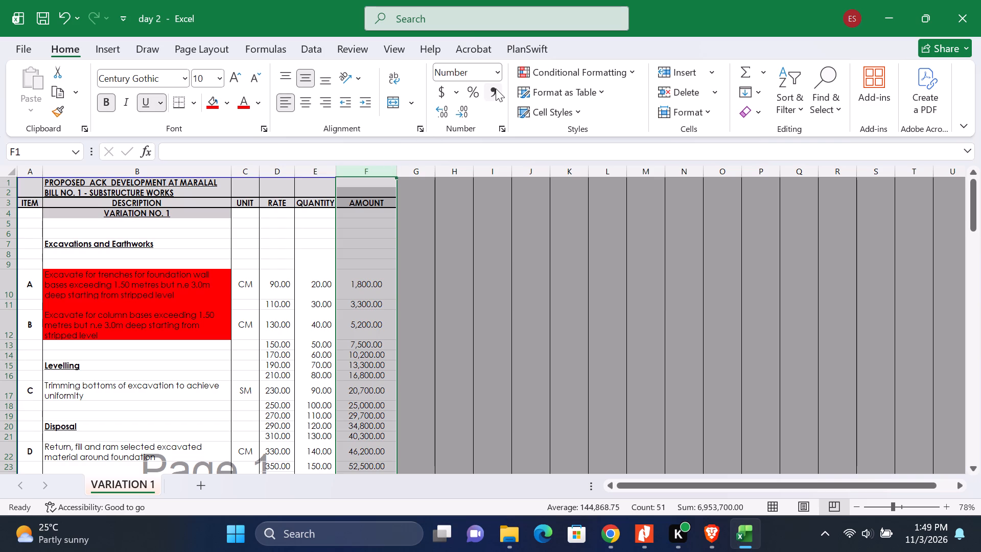
pyautogui.click(496, 88)
pyautogui.click(497, 91)
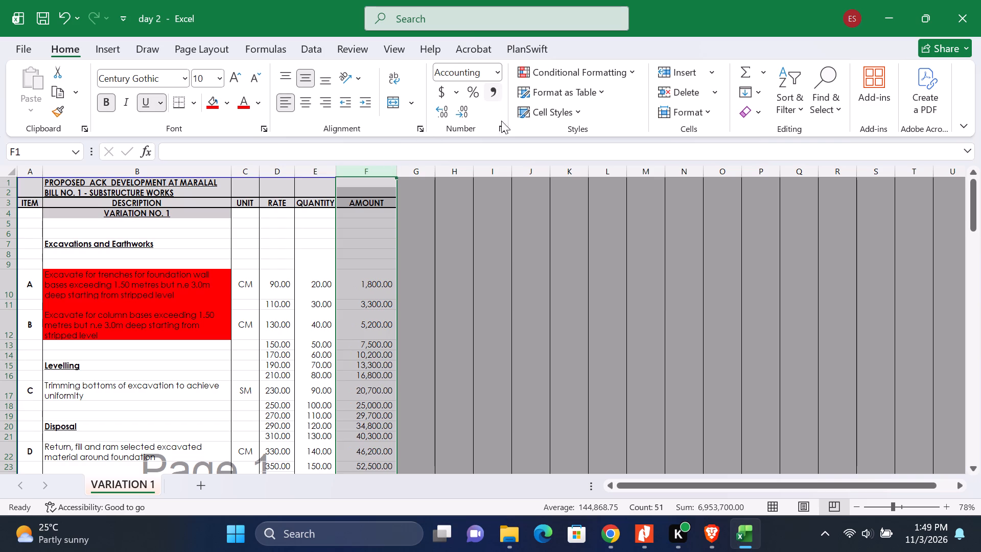
pyautogui.click(450, 347)
# Extend the Carried to Collection total in F47 so its formula reads =SUM(F5:F41).
pyautogui.scroll(-4, 416, 317)
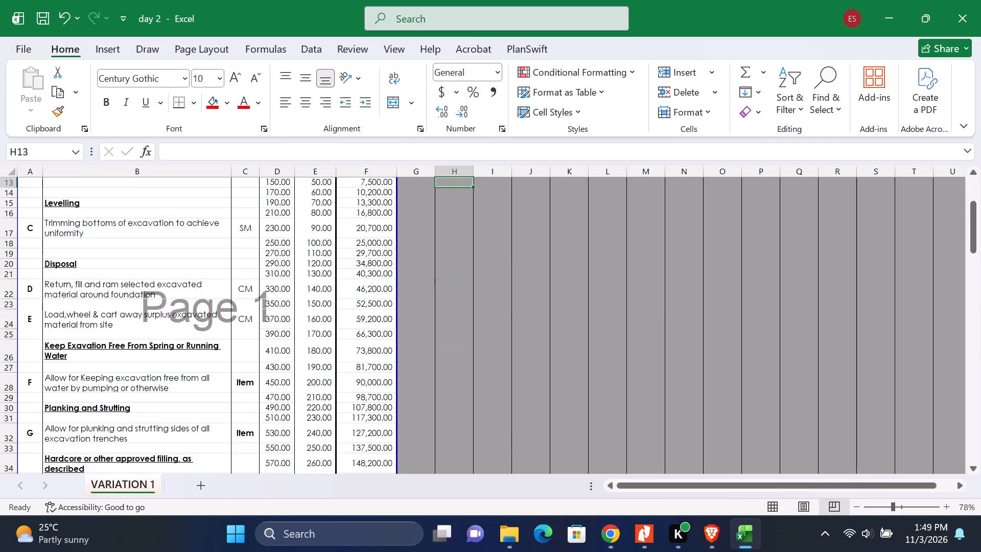
pyautogui.scroll(-7, 402, 318)
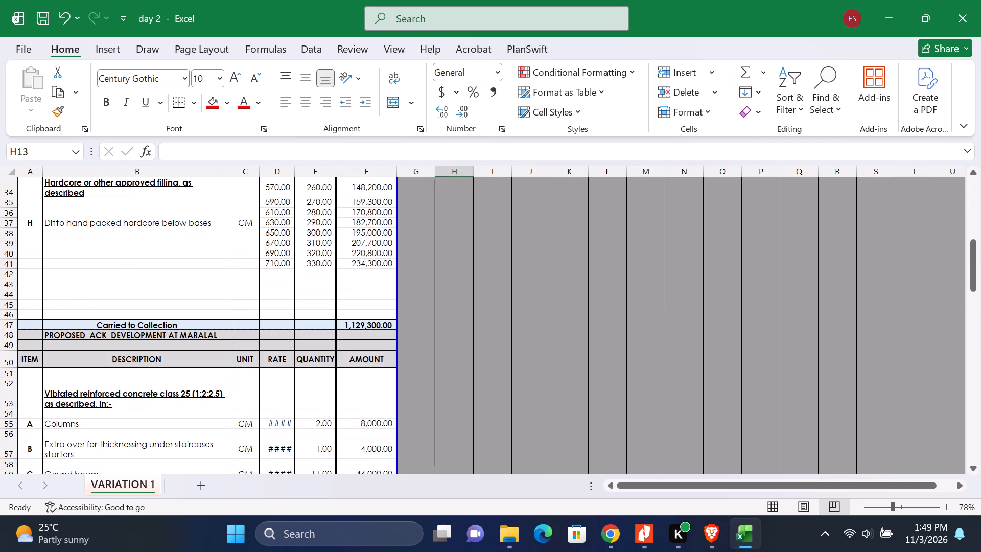
pyautogui.doubleClick(369, 325)
pyautogui.scroll(4, 389, 328)
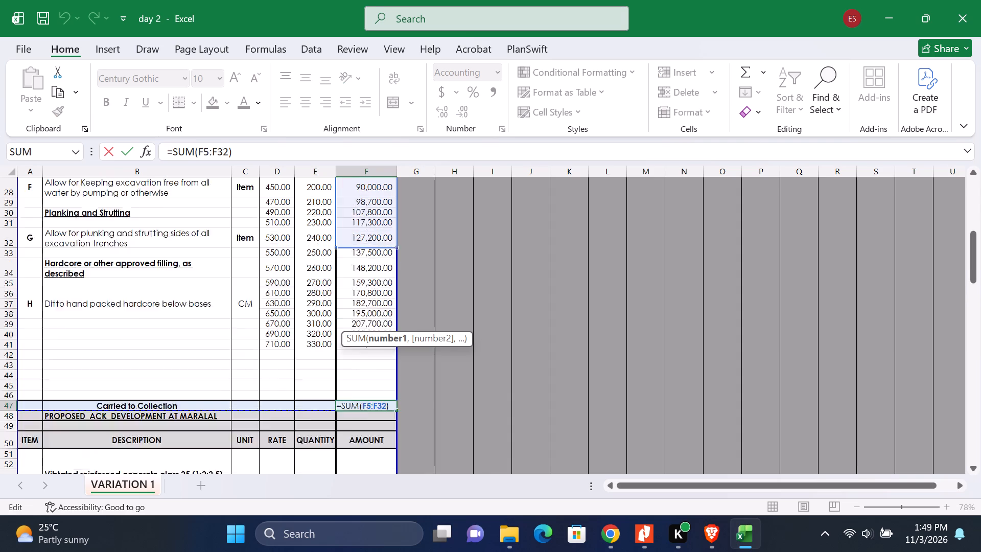
pyautogui.scroll(-2, 389, 328)
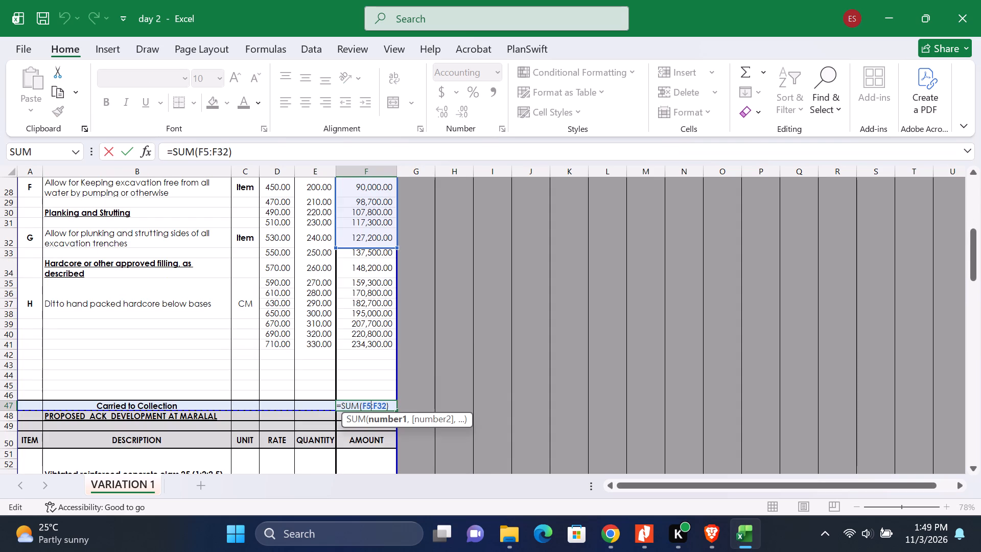
pyautogui.moveTo(393, 247); pyautogui.dragTo(396, 344)
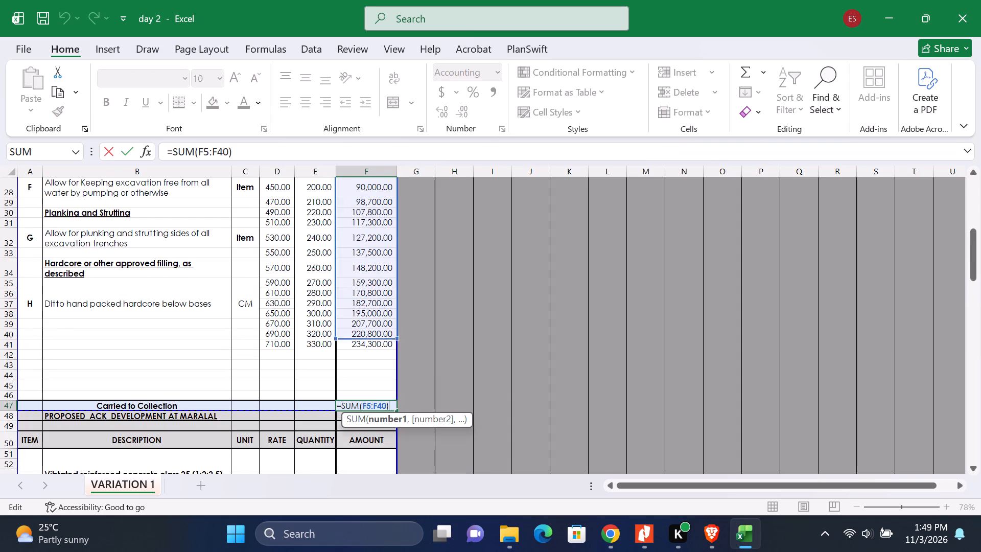
pyautogui.moveTo(396, 344); pyautogui.dragTo(389, 351)
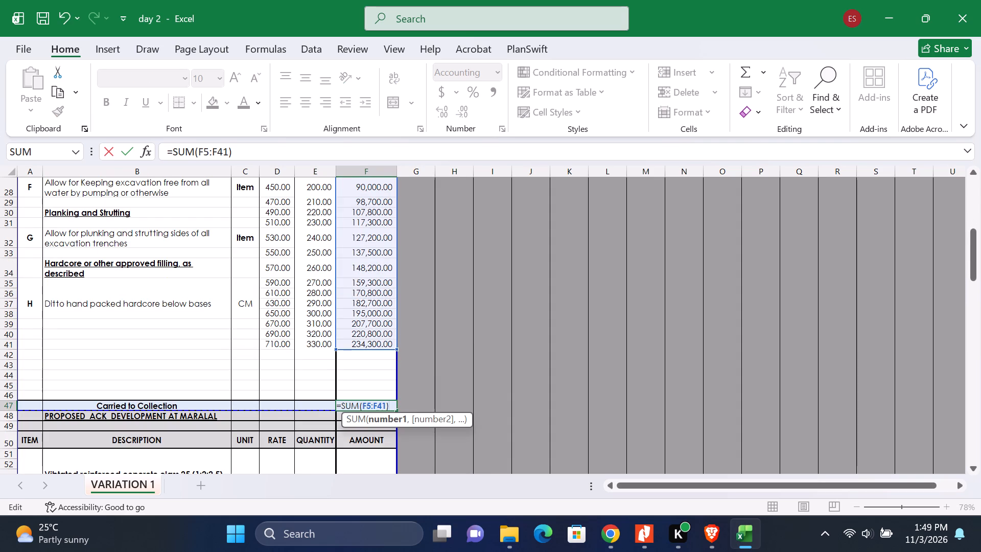
pyautogui.press('Return')
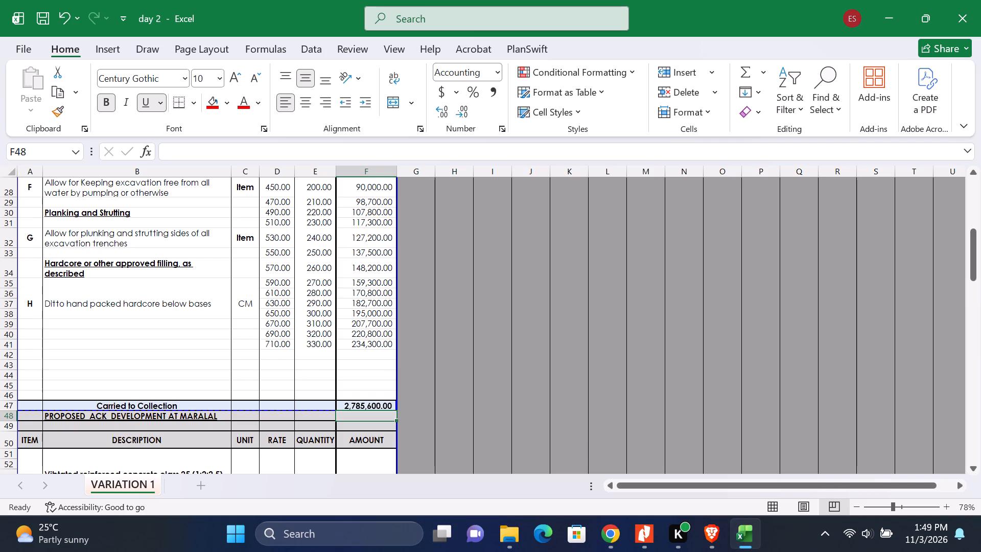
# Check the formula in F41 and review the rates, quantities and amounts above the Carried to Collection row.
pyautogui.click(376, 344)
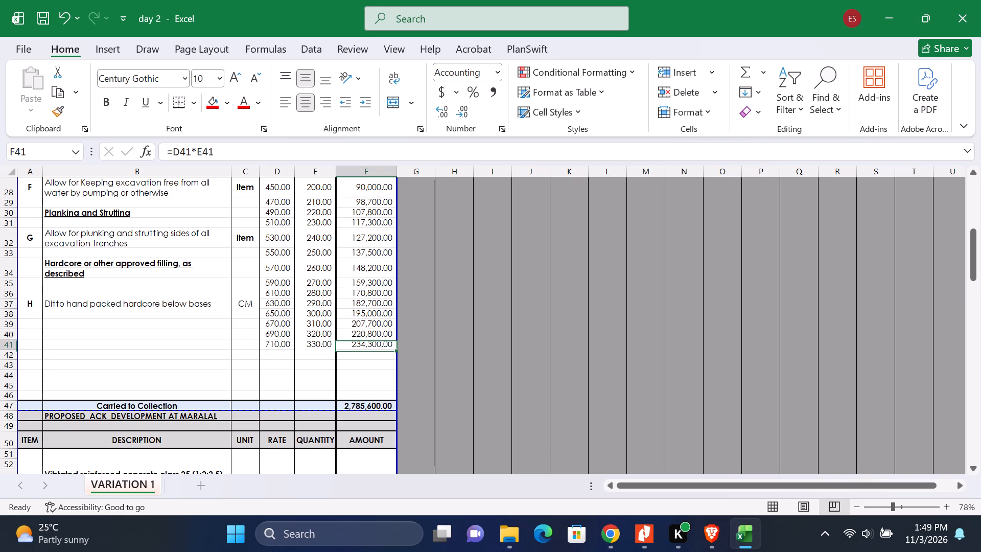
pyautogui.click(323, 368)
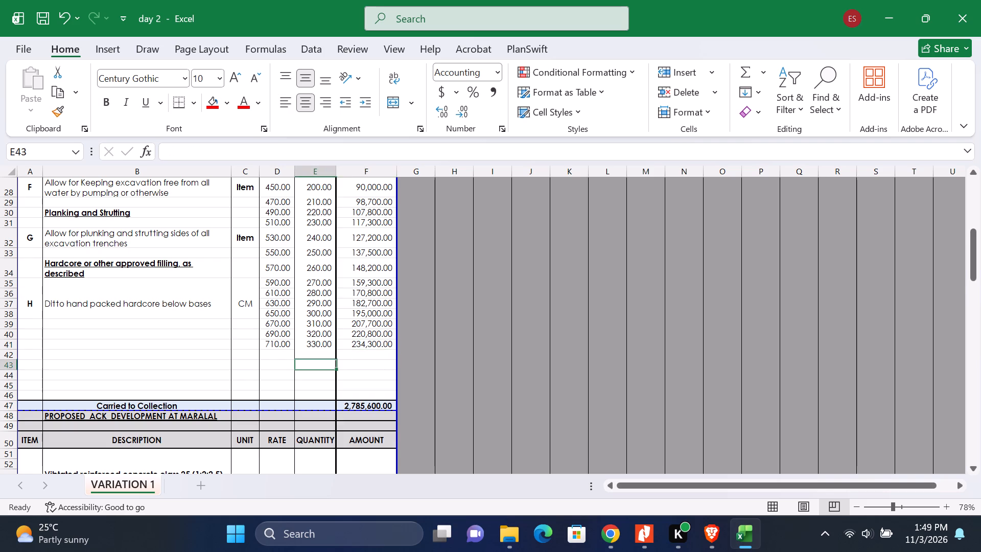
pyautogui.scroll(7, 248, 352)
pyautogui.scroll(-3, 249, 352)
pyautogui.scroll(1, 249, 352)
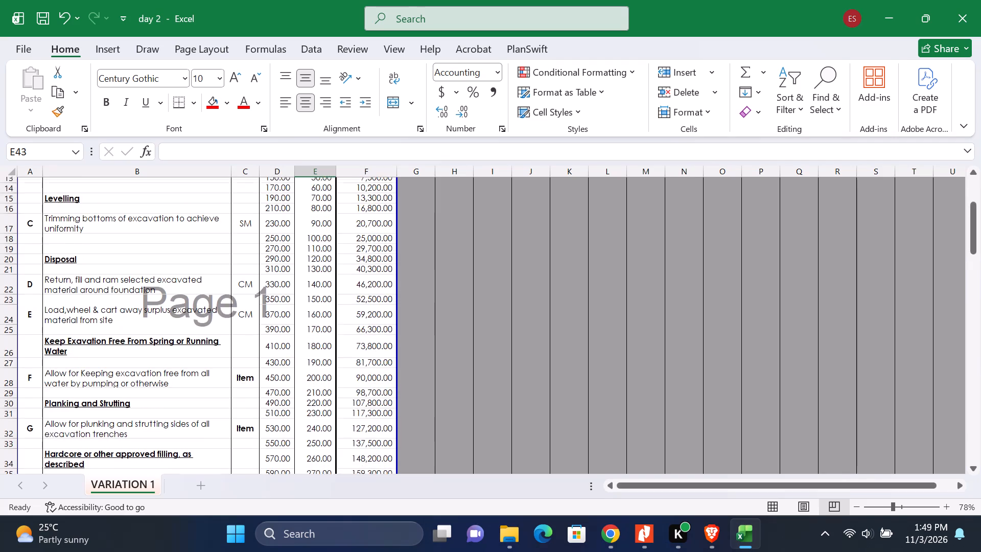
pyautogui.scroll(-5, 249, 352)
pyautogui.click(269, 364)
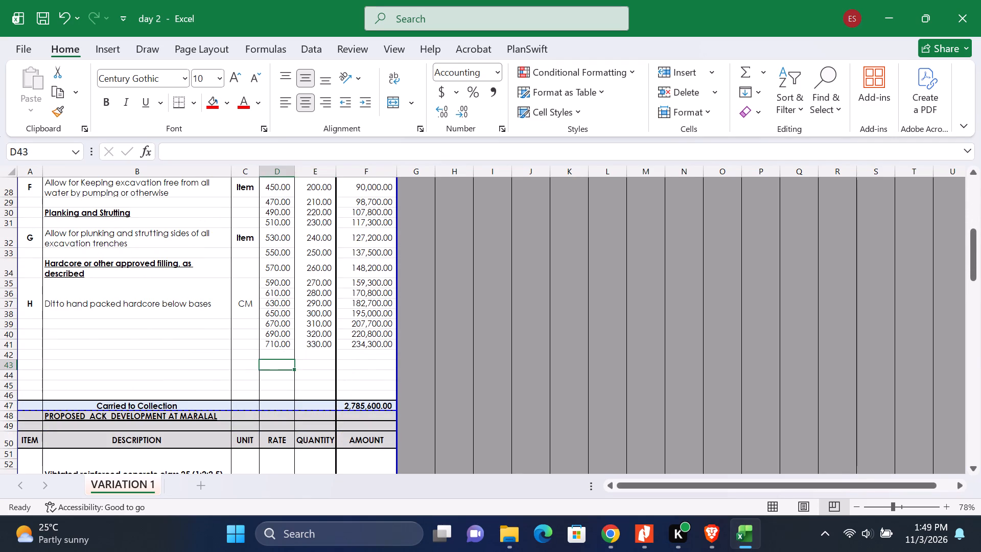
# Change the font of the entire worksheet to Times New Roman.
pyautogui.scroll(7, 246, 372)
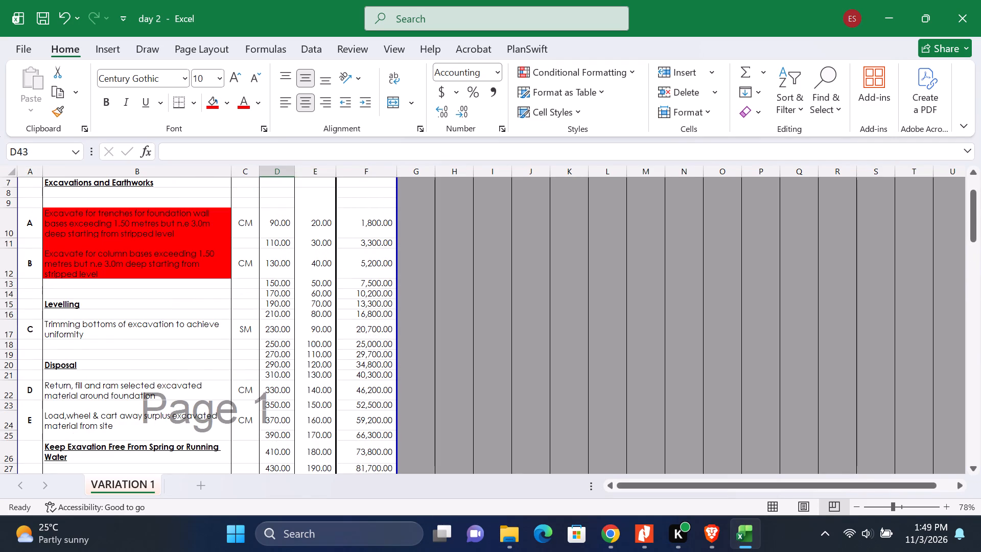
pyautogui.click(10, 173)
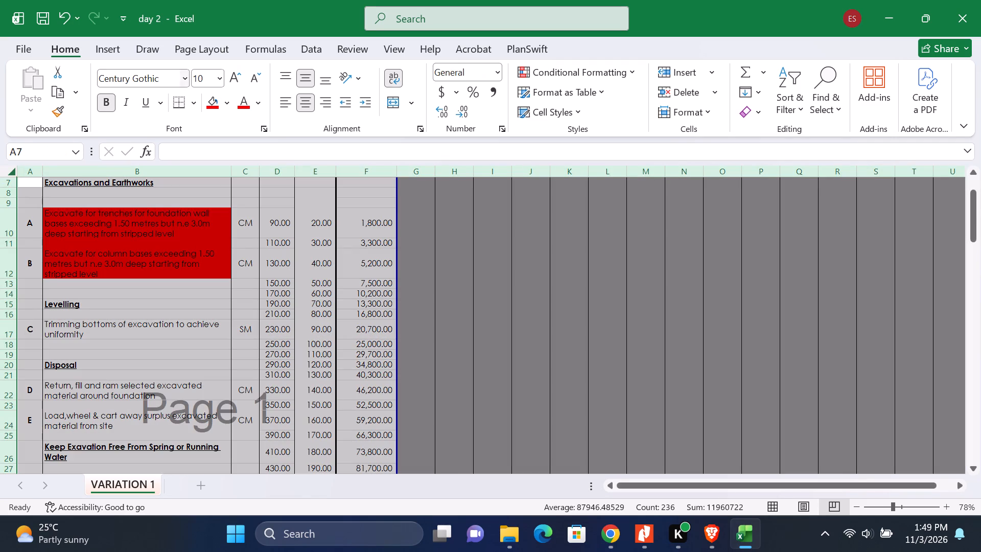
pyautogui.click(185, 80)
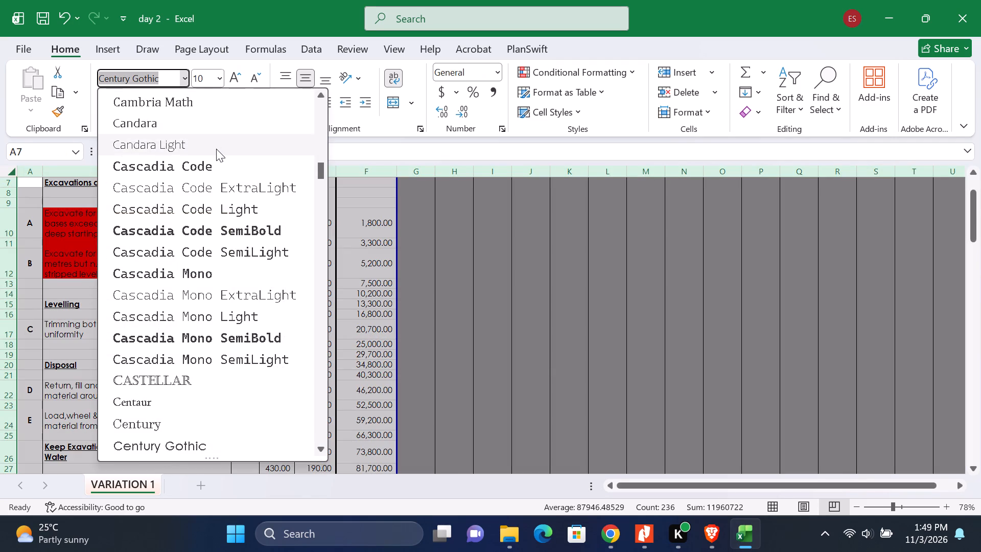
pyautogui.write('ti')
pyautogui.press('Return')
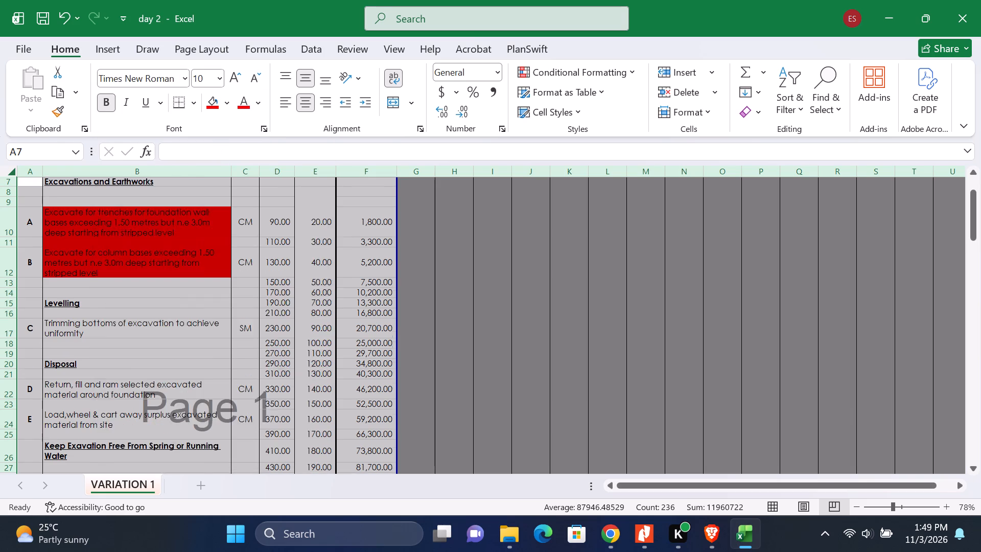
# Autofit the Rate column's width so the concrete rates on page 2 display in full.
pyautogui.scroll(-8, 248, 267)
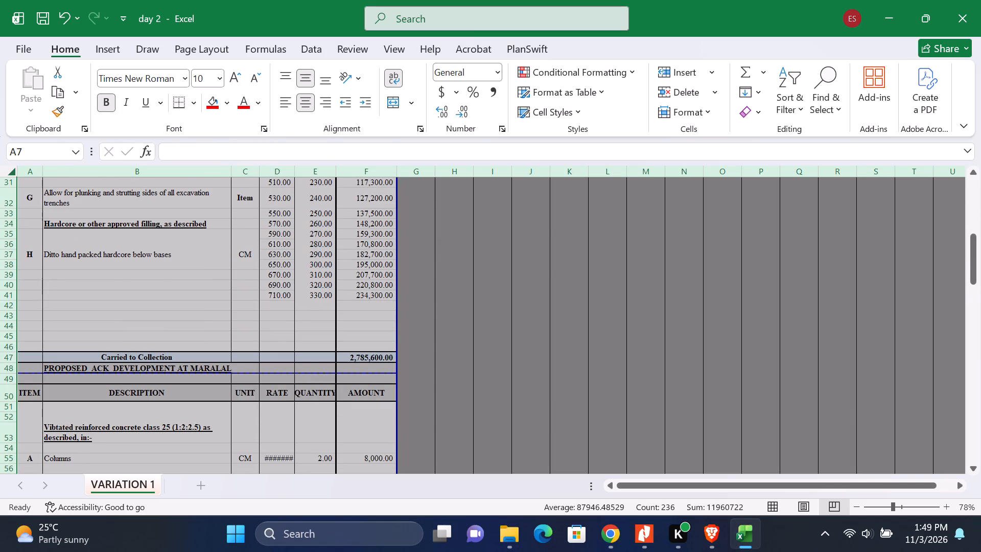
pyautogui.scroll(-6, 491, 306)
pyautogui.click(532, 299)
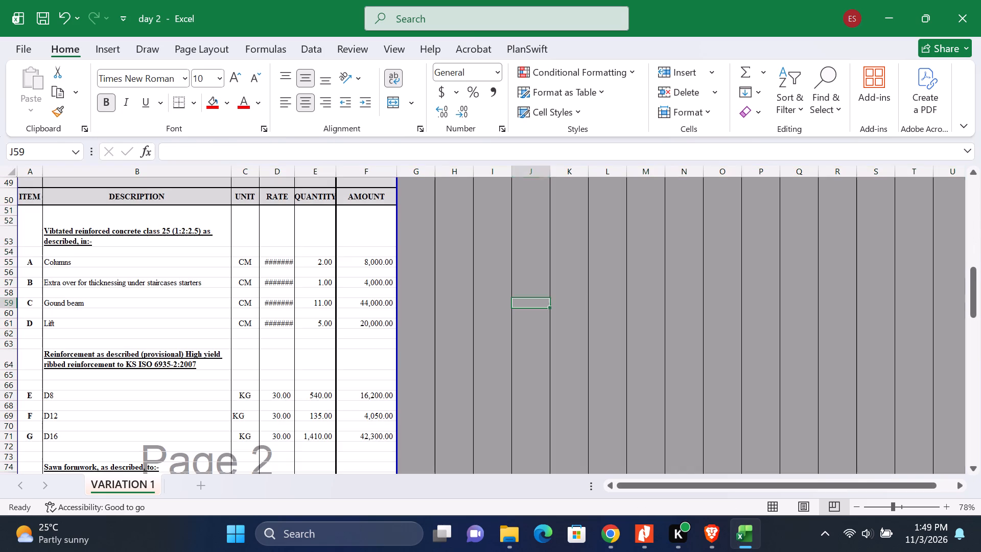
pyautogui.doubleClick(296, 172)
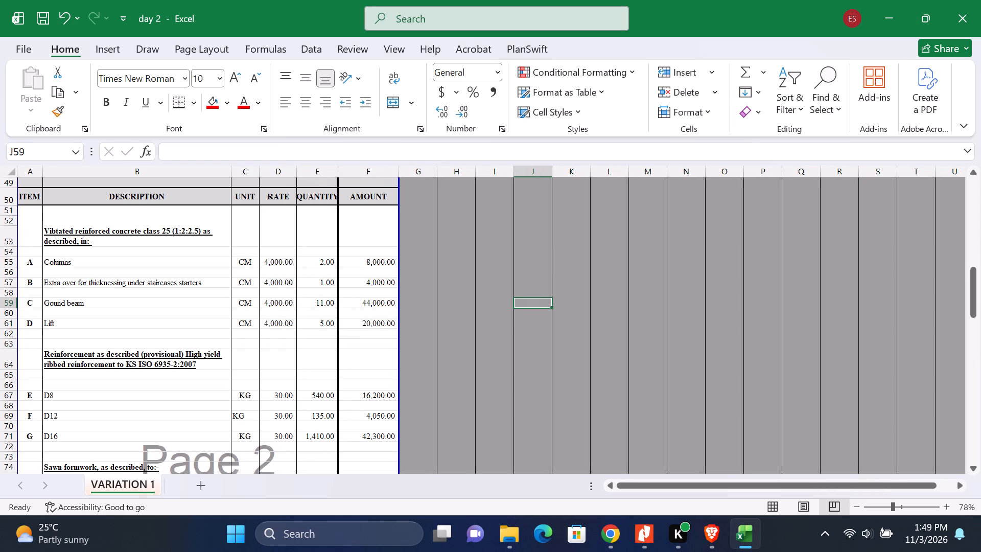
pyautogui.click(460, 238)
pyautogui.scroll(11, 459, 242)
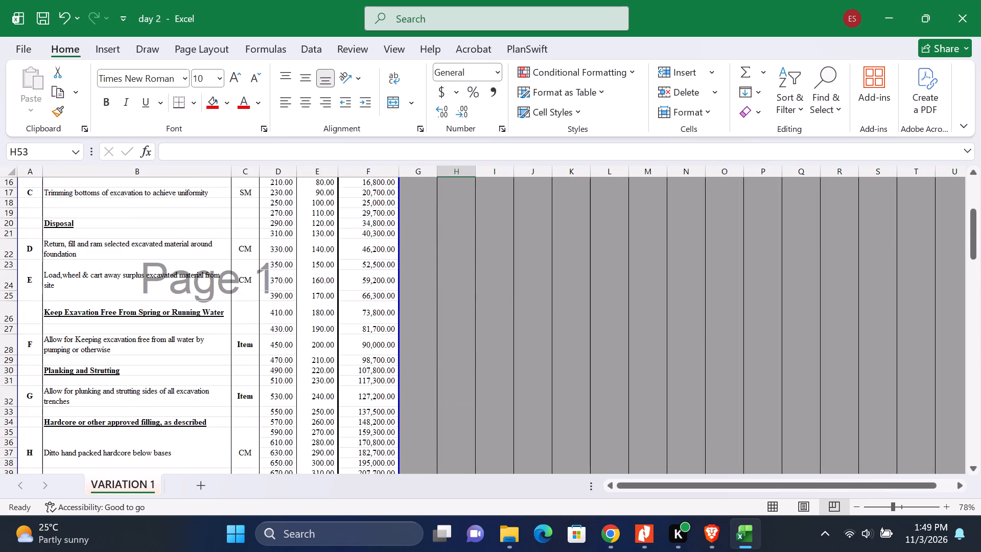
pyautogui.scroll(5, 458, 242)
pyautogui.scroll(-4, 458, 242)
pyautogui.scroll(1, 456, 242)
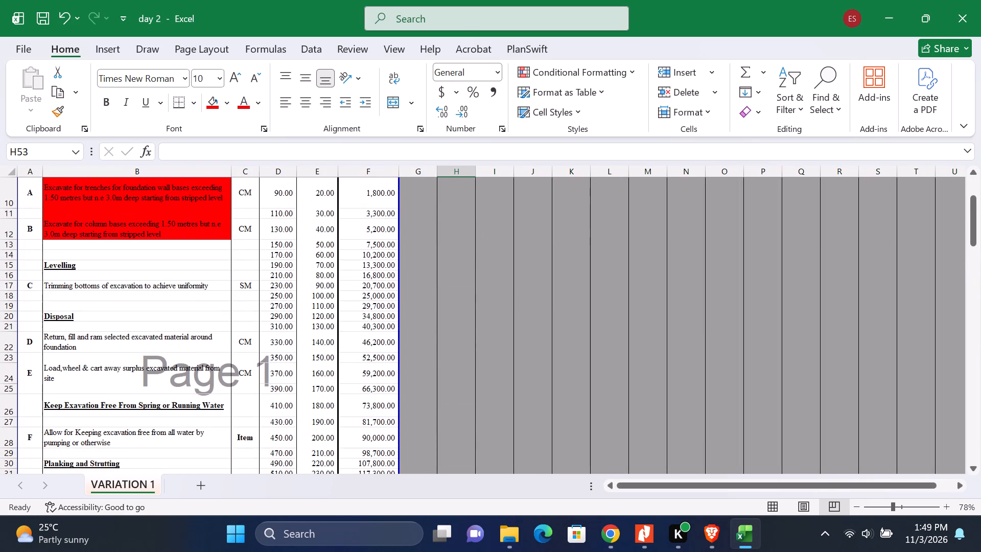
# Fill the 4,000.00 rate of the page 2 Columns item from D55 down the Rate column to D94.
pyautogui.scroll(-6, 263, 284)
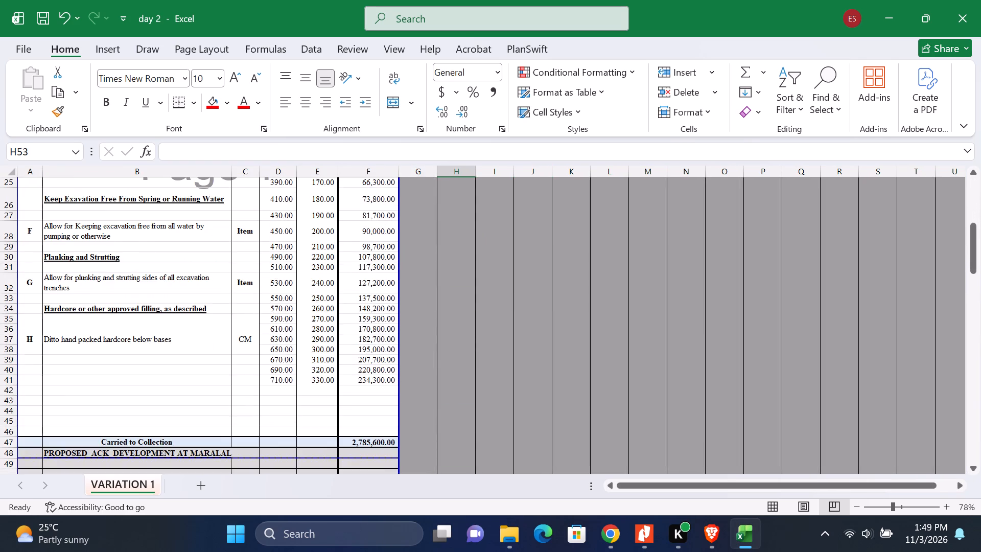
pyautogui.scroll(-9, 263, 284)
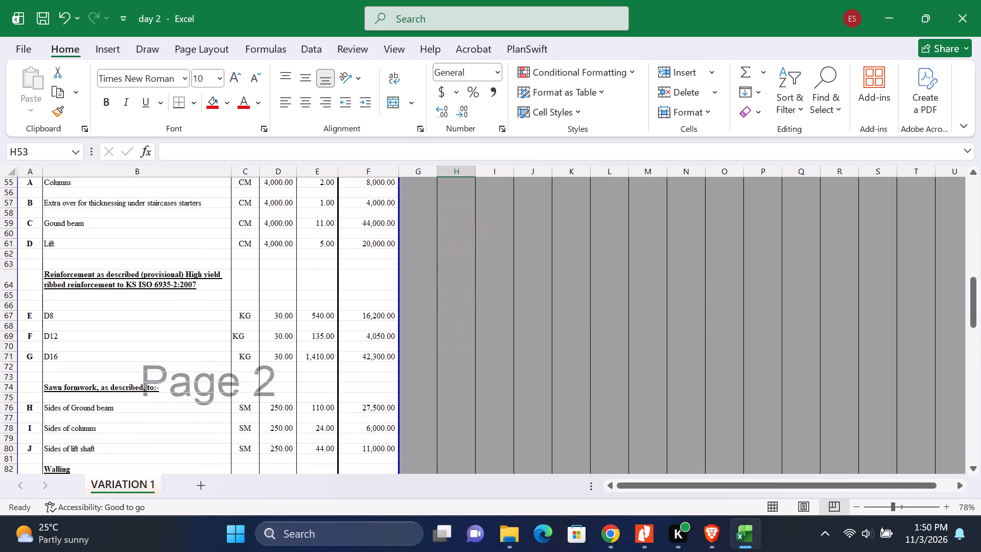
pyautogui.scroll(5, 263, 284)
pyautogui.scroll(-6, 263, 284)
pyautogui.scroll(3, 263, 284)
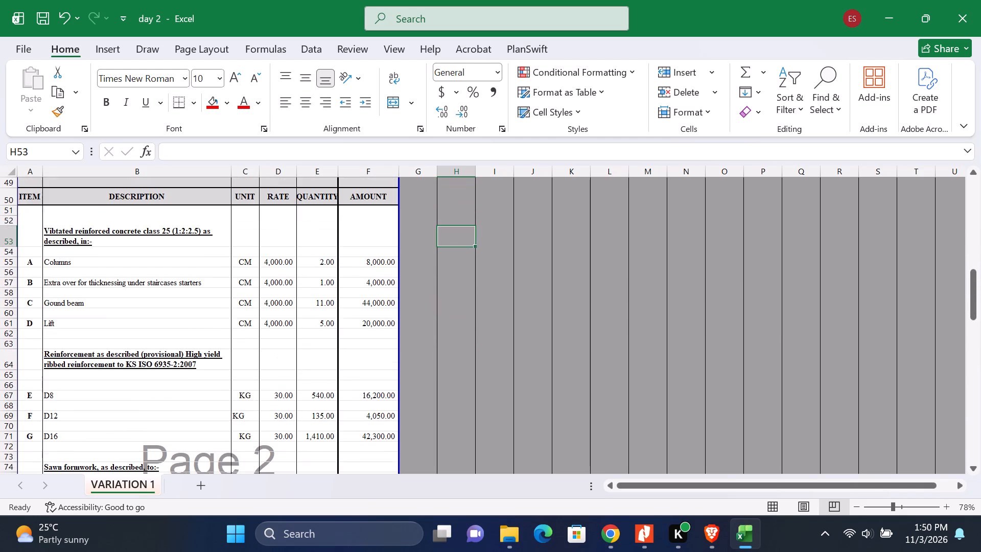
pyautogui.click(280, 261)
pyautogui.scroll(-1, 280, 261)
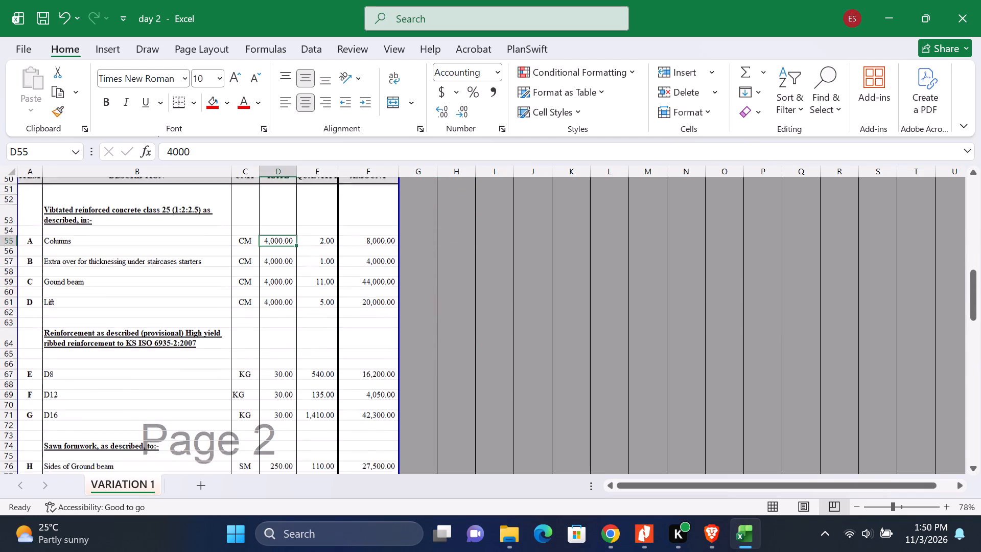
pyautogui.scroll(-2, 280, 261)
pyautogui.scroll(2, 280, 261)
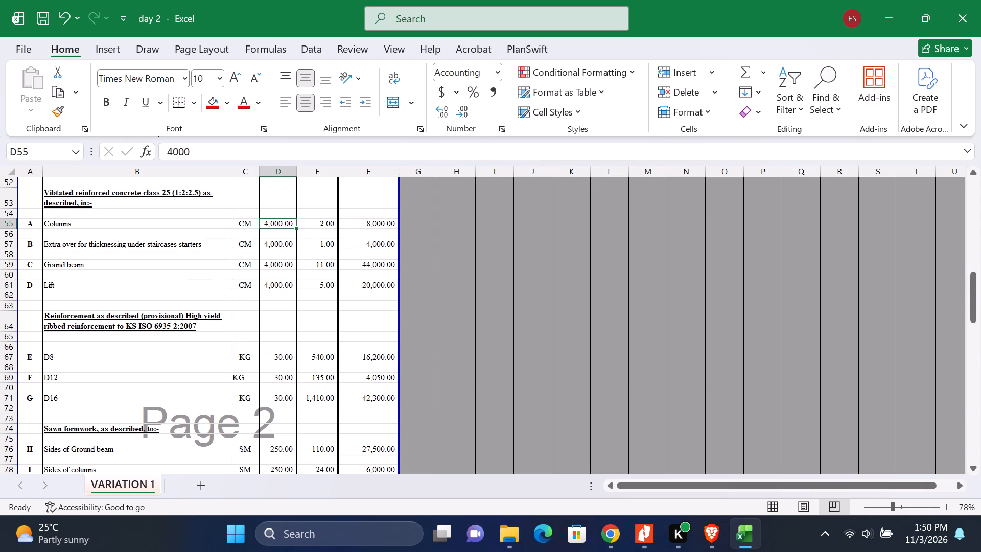
pyautogui.moveTo(297, 229); pyautogui.dragTo(301, 316)
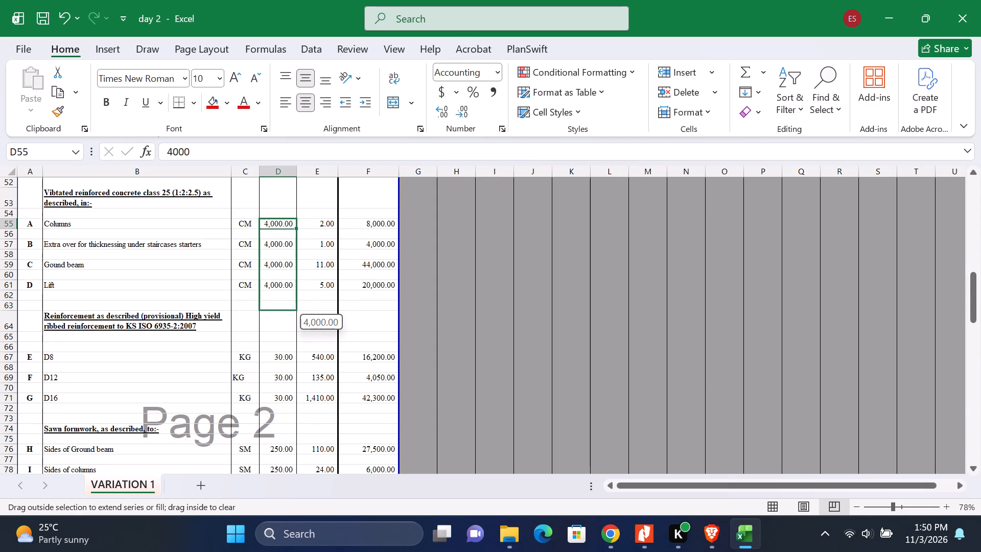
pyautogui.moveTo(301, 316); pyautogui.dragTo(300, 491)
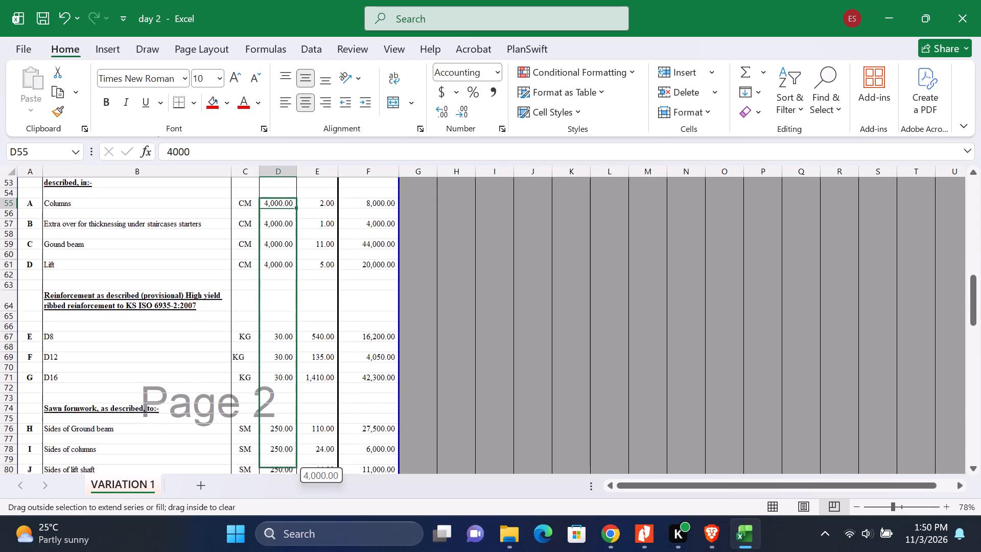
pyautogui.moveTo(300, 491); pyautogui.dragTo(284, 397)
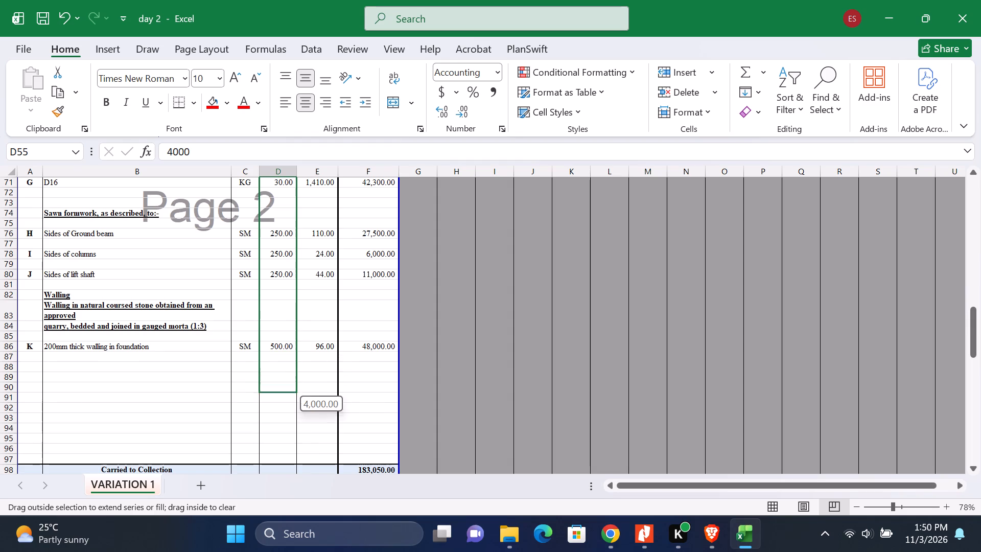
pyautogui.moveTo(284, 397); pyautogui.dragTo(285, 431)
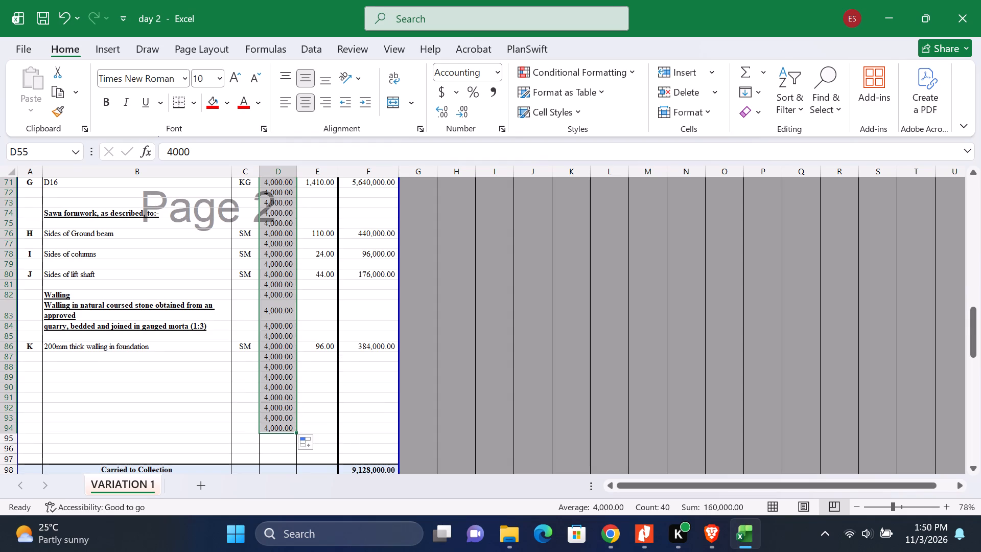
pyautogui.click(321, 393)
# Enter the quantities 25, 30, 35 and 40 in cells E55 to E58, starting at the Columns item.
pyautogui.scroll(6, 321, 393)
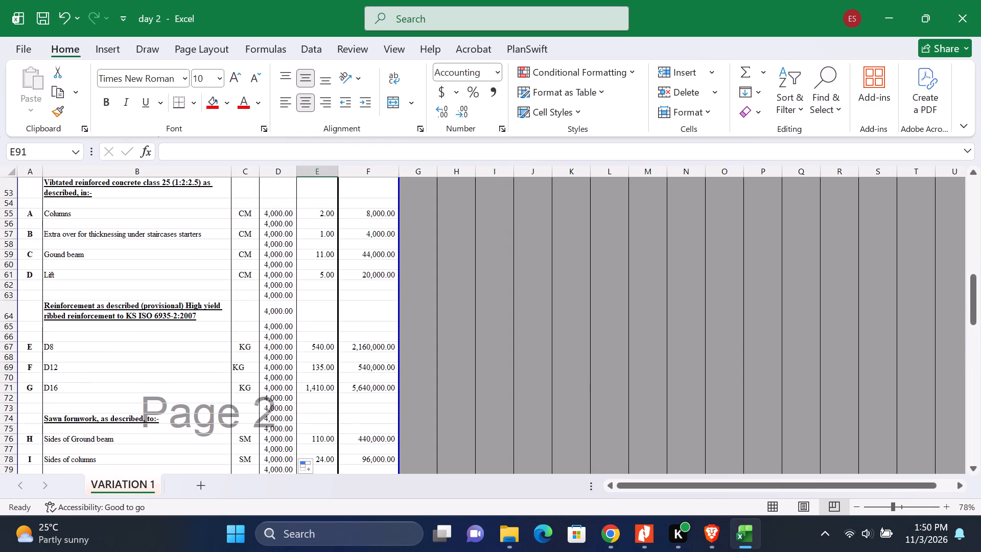
pyautogui.scroll(3, 322, 215)
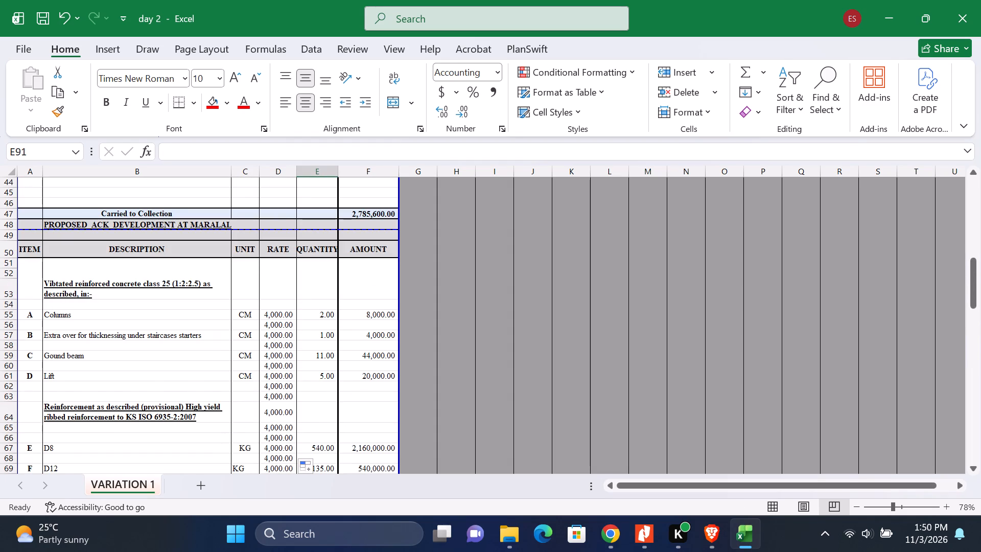
pyautogui.scroll(-1, 321, 220)
pyautogui.click(325, 286)
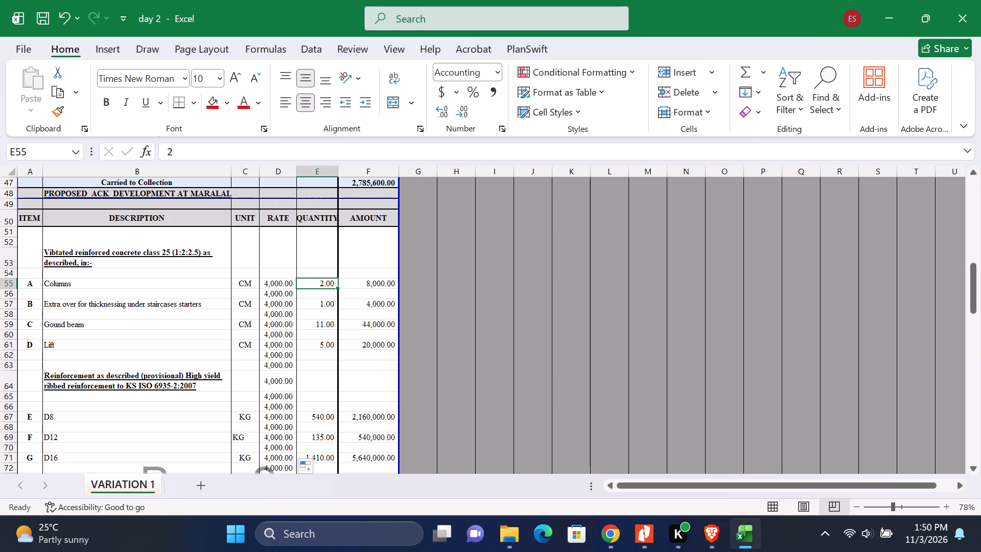
pyautogui.write('25')
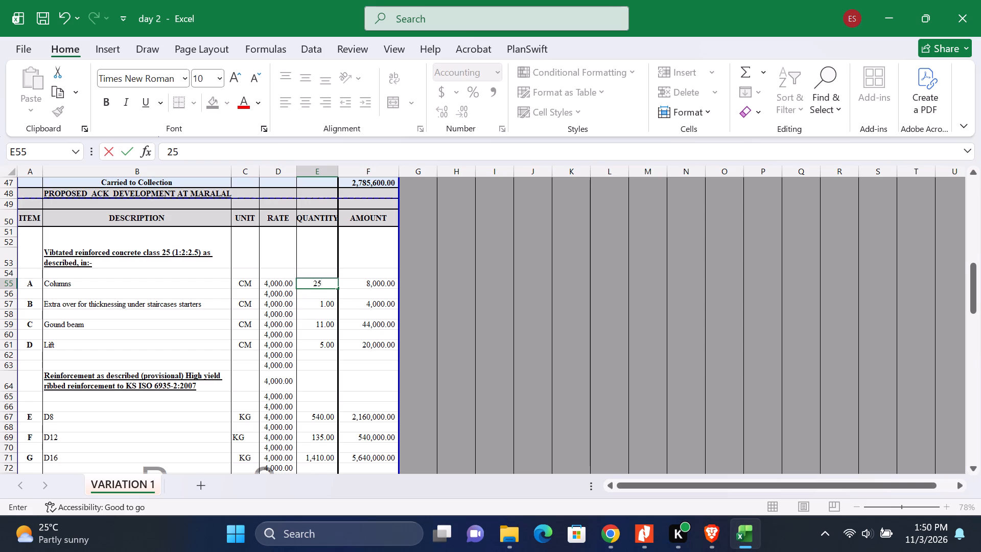
pyautogui.click(324, 296)
pyautogui.write('30')
pyautogui.click(320, 307)
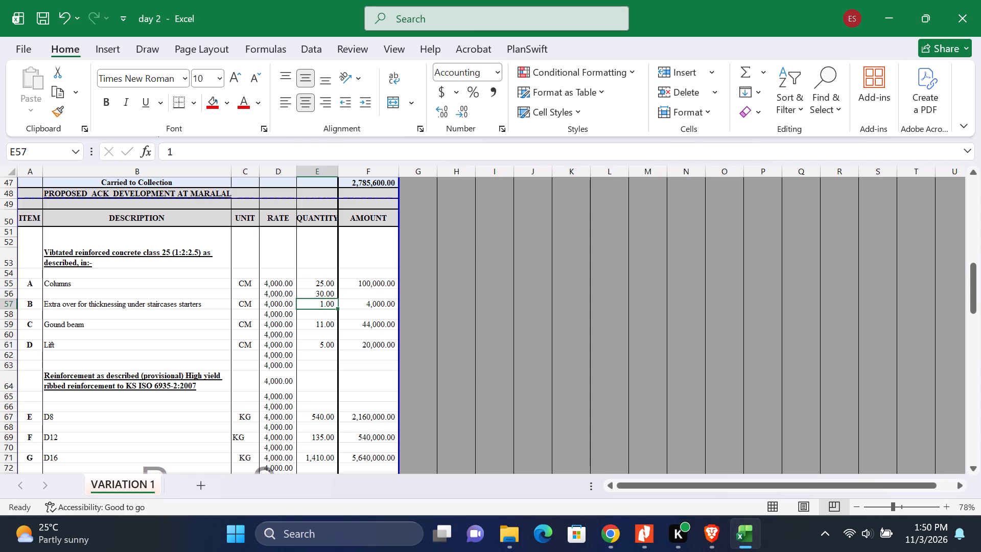
pyautogui.press('3')
pyautogui.press('5')
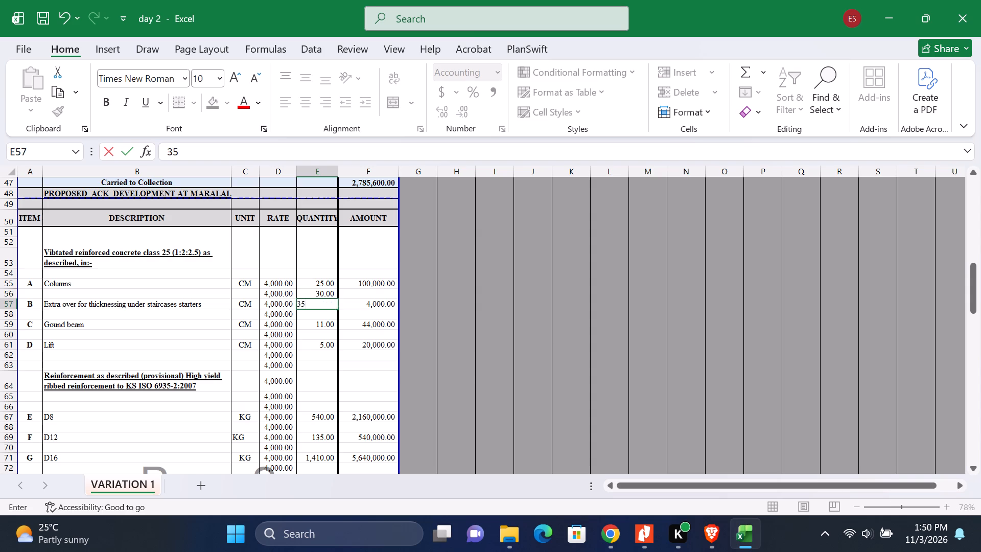
pyautogui.click(323, 316)
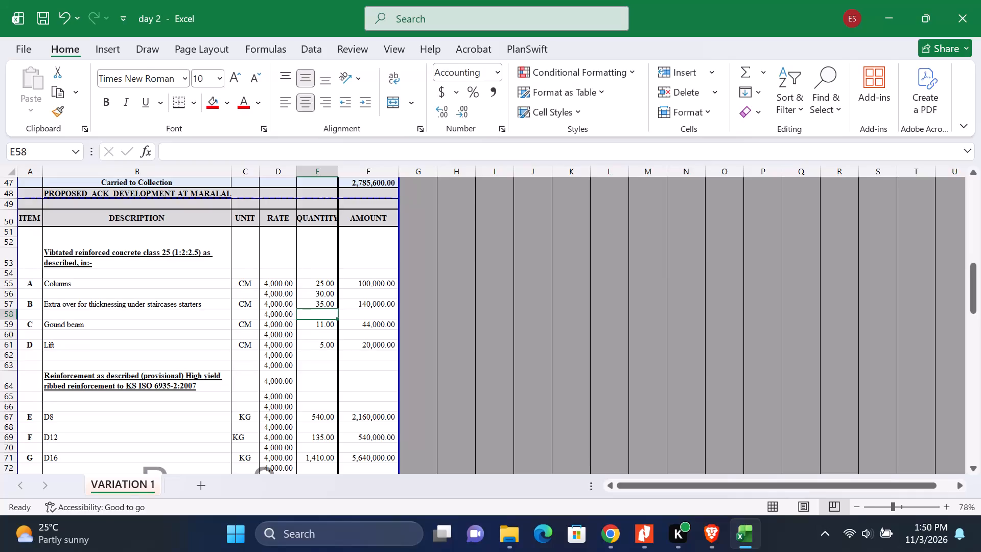
pyautogui.write('40')
pyautogui.click(322, 338)
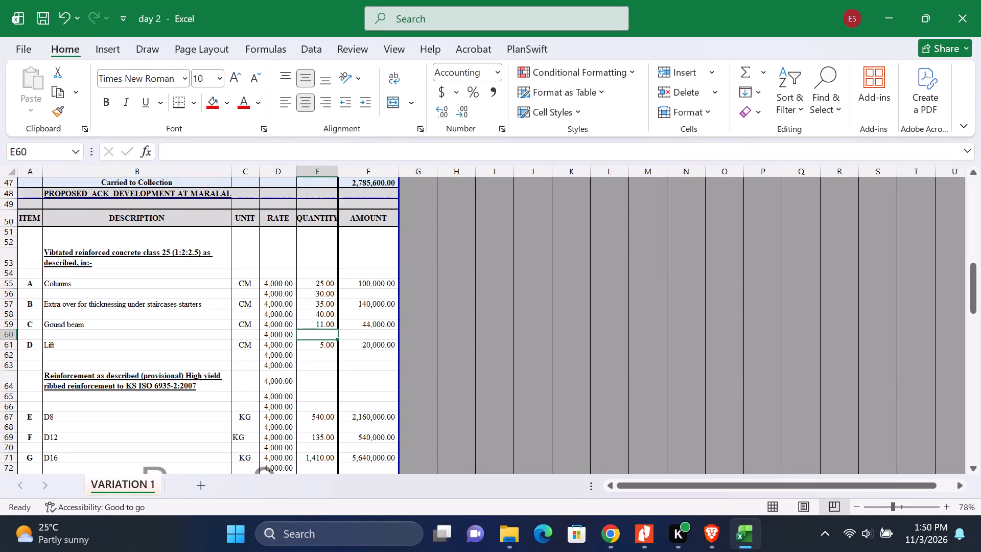
# Extend the quantity series in E55:E58 down the Quantity column to E94.
pyautogui.moveTo(330, 287); pyautogui.dragTo(333, 310)
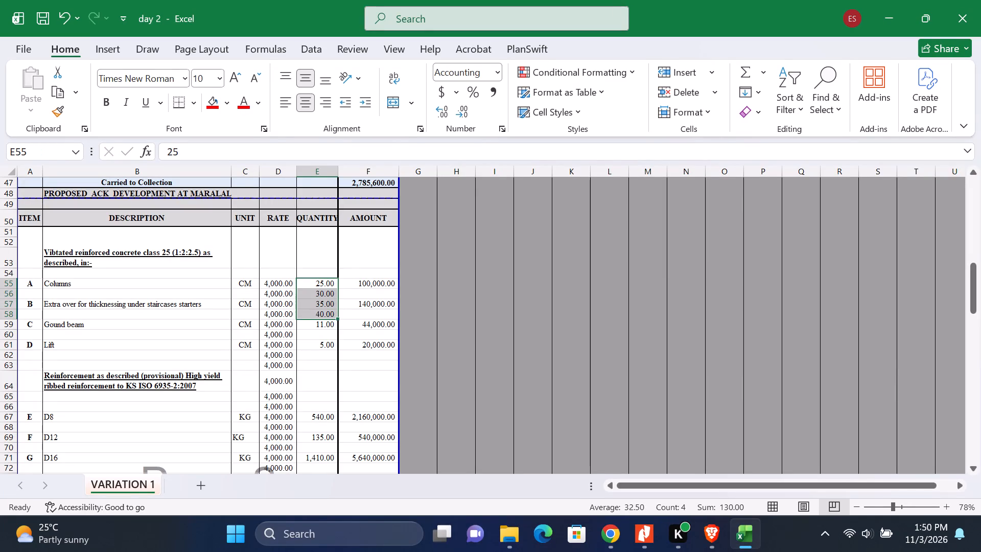
pyautogui.moveTo(338, 318); pyautogui.dragTo(338, 416)
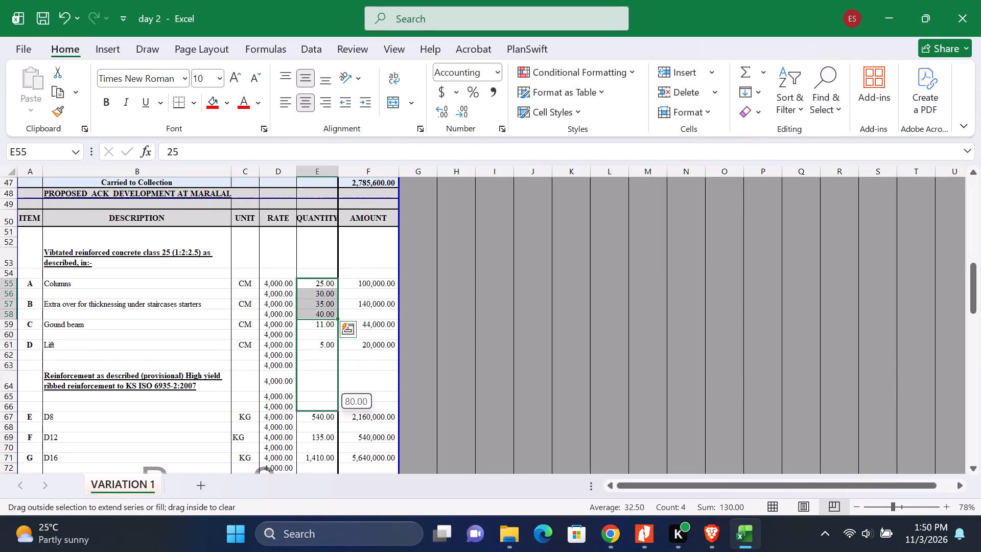
pyautogui.moveTo(338, 416); pyautogui.dragTo(340, 487)
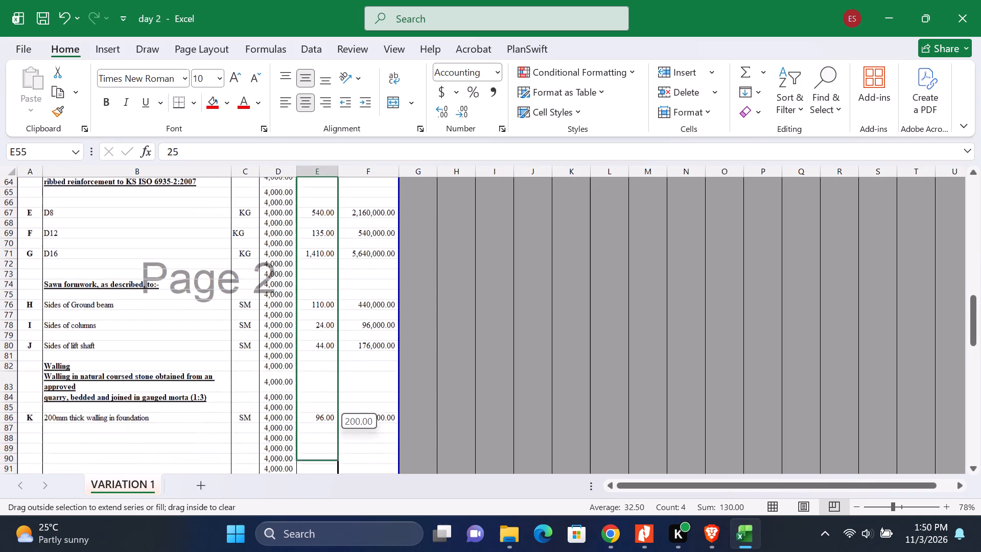
pyautogui.moveTo(340, 487); pyautogui.dragTo(325, 412)
pyautogui.click(379, 389)
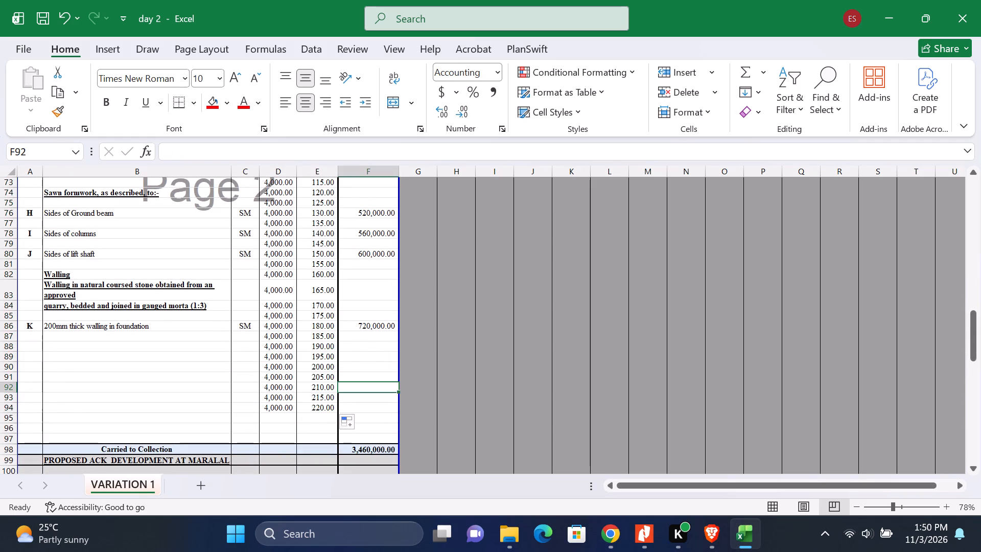
# Fill the amount formula =D55*E55 from F55 down the Amount column to F94.
pyautogui.scroll(9, 372, 377)
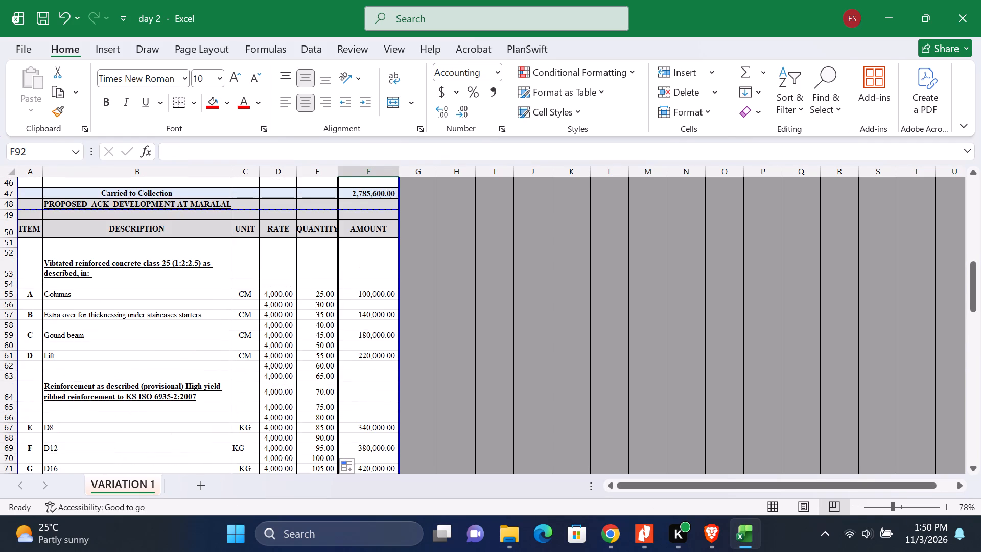
pyautogui.click(377, 295)
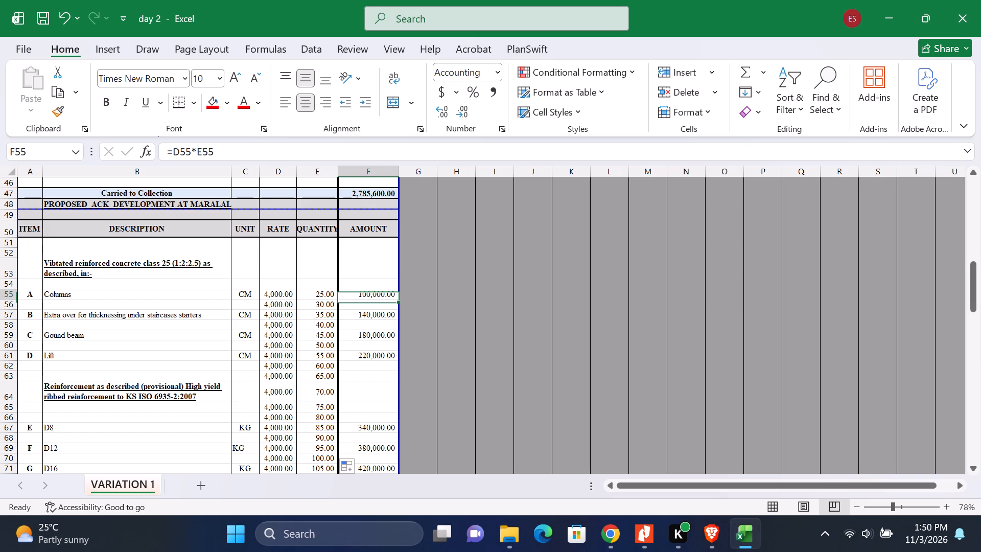
pyautogui.moveTo(398, 298); pyautogui.dragTo(405, 477)
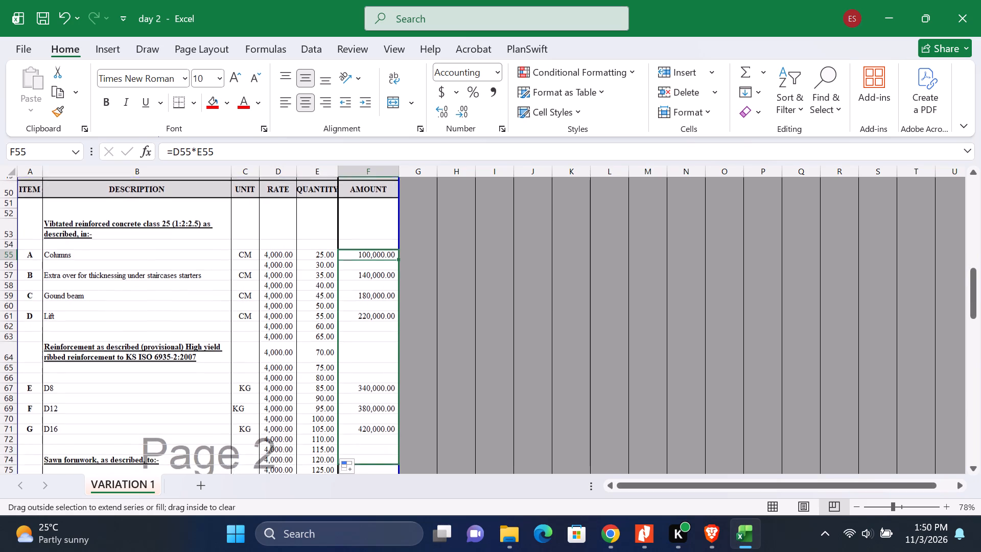
pyautogui.moveTo(405, 477); pyautogui.dragTo(403, 481)
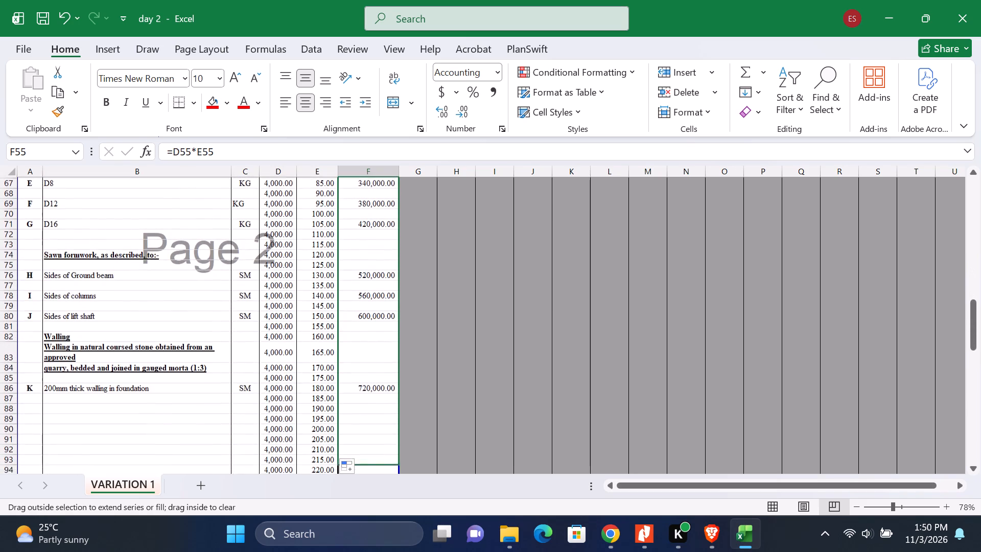
pyautogui.moveTo(403, 481); pyautogui.dragTo(383, 294)
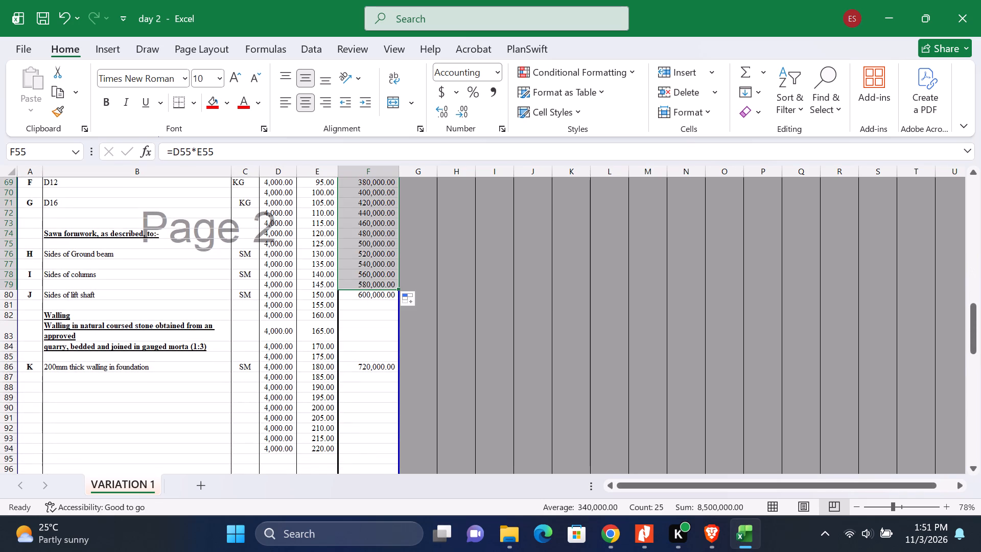
pyautogui.click(386, 329)
pyautogui.click(382, 285)
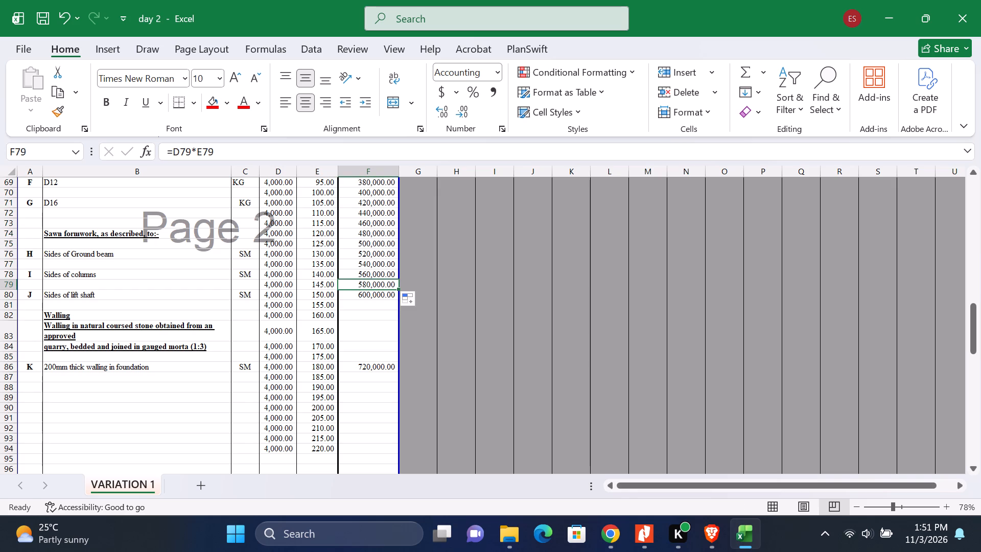
pyautogui.moveTo(397, 288); pyautogui.dragTo(397, 422)
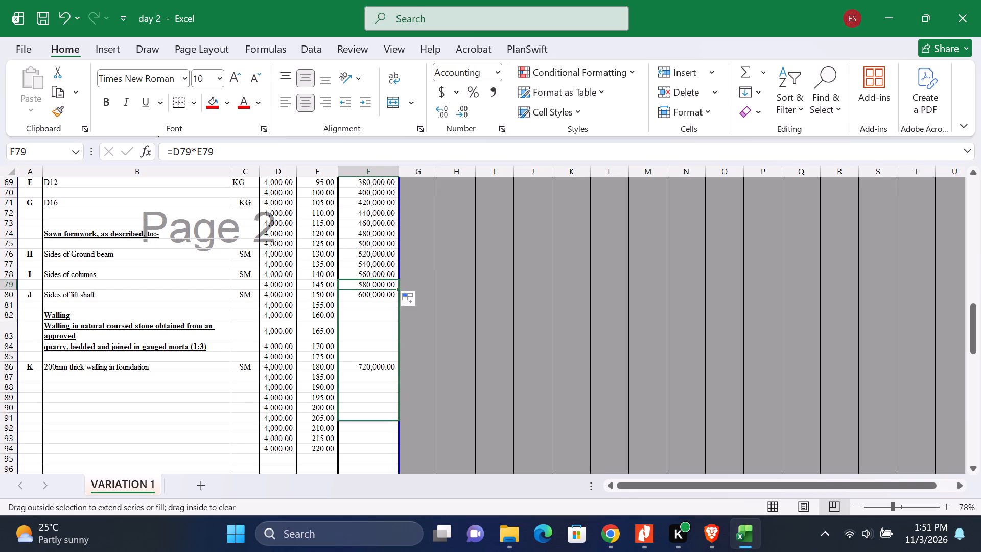
pyautogui.moveTo(397, 422); pyautogui.dragTo(401, 450)
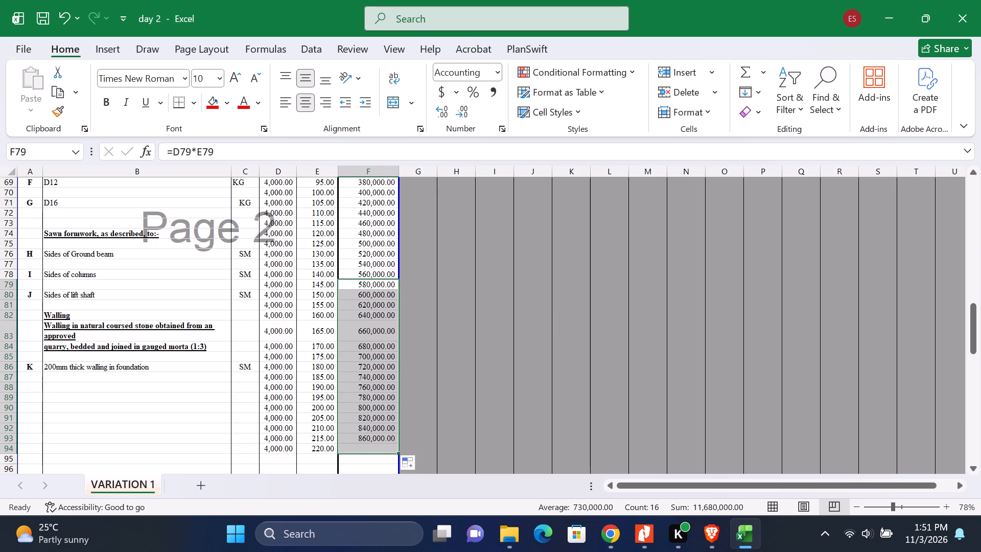
pyautogui.click(424, 349)
# Extend the page 2 Carried to Collection total in F98 so its formula reads =SUM(F54:F94).
pyautogui.scroll(-5, 386, 383)
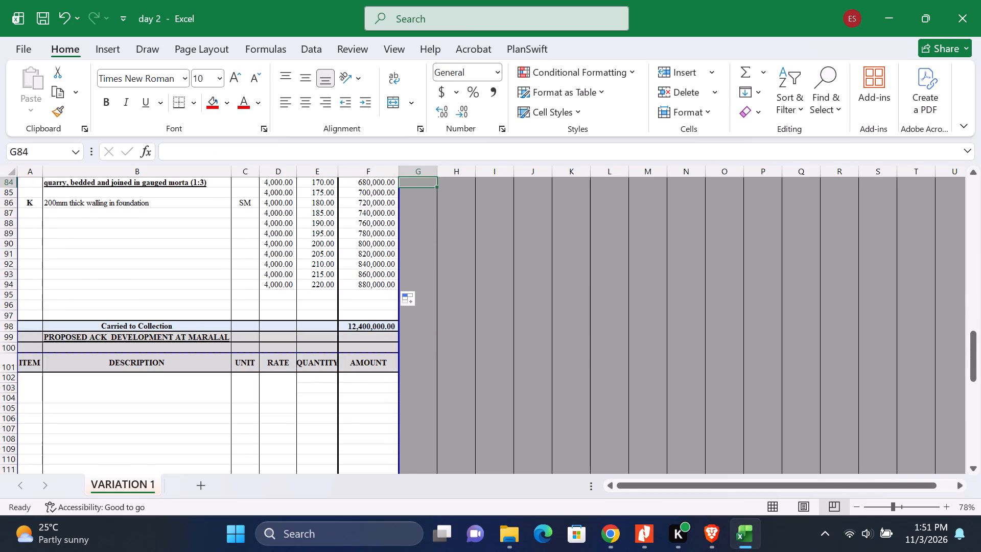
pyautogui.doubleClick(369, 327)
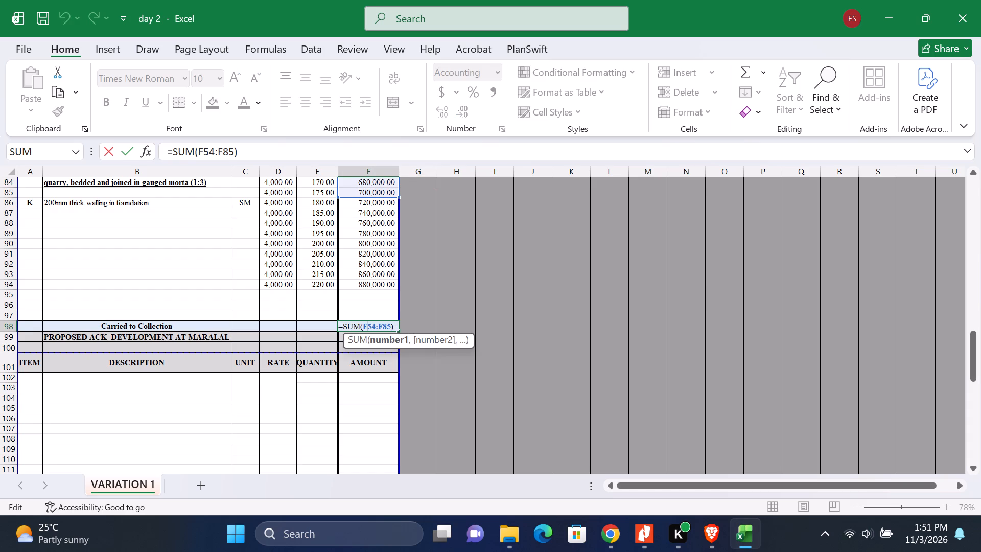
pyautogui.moveTo(397, 196); pyautogui.dragTo(400, 300)
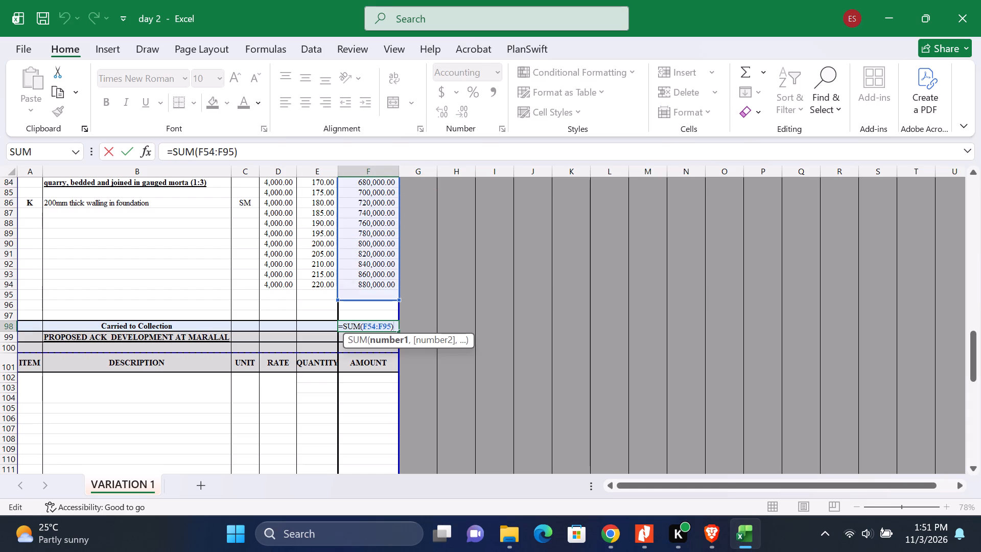
pyautogui.moveTo(400, 300); pyautogui.dragTo(398, 294)
pyautogui.scroll(13, 388, 276)
pyautogui.scroll(-12, 388, 276)
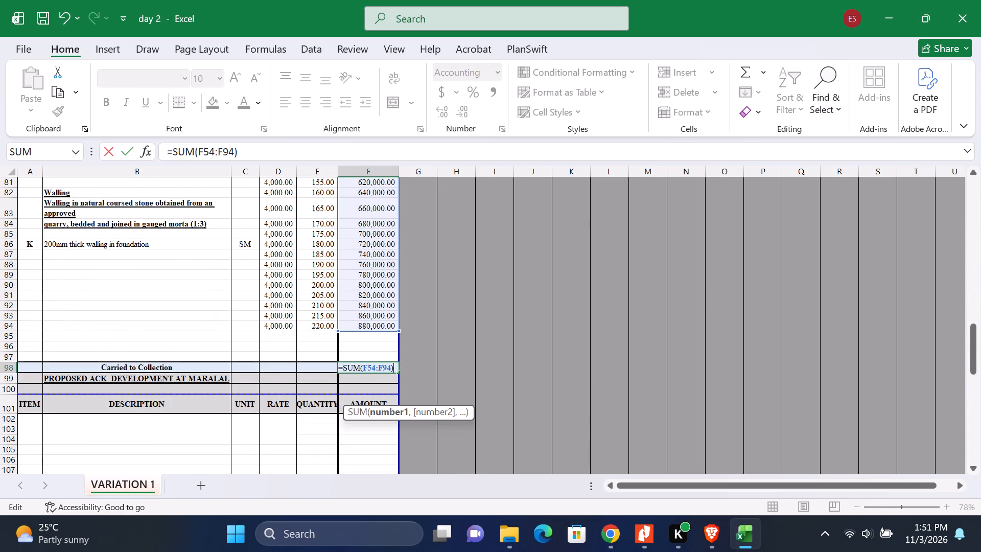
pyautogui.press('Return')
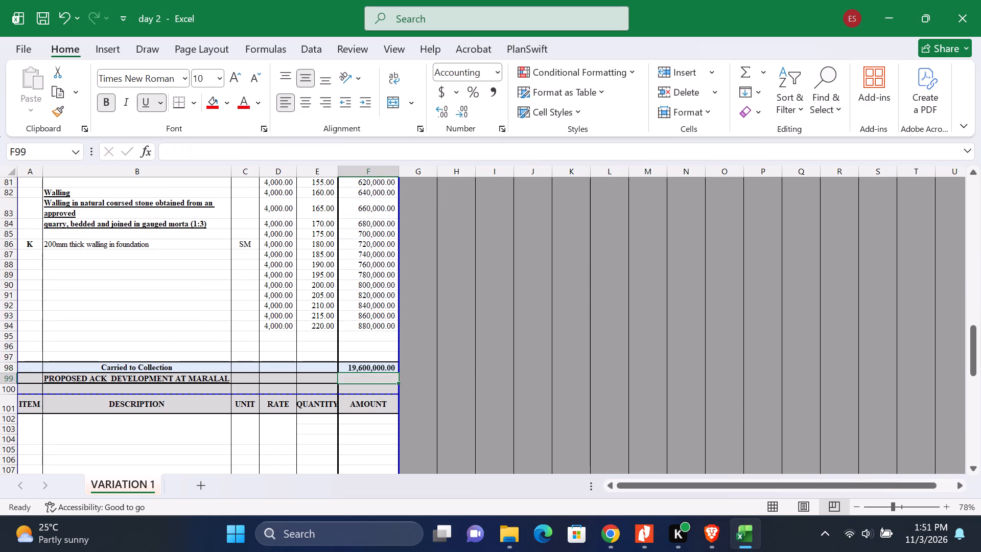
pyautogui.click(376, 338)
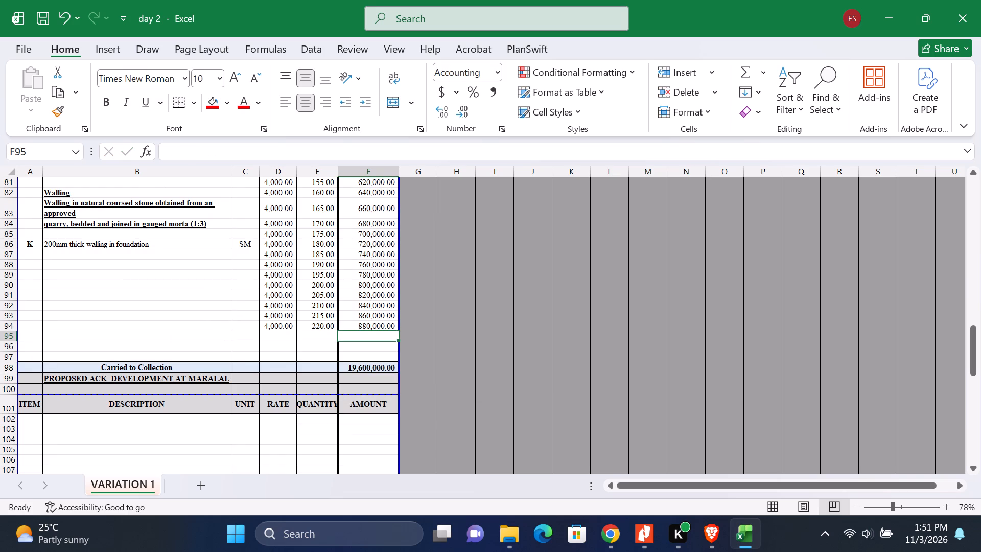
# Fill the page 2 Carried to Collection row, A98:F98, with the lightest orange theme colour.
pyautogui.moveTo(32, 364); pyautogui.dragTo(34, 364)
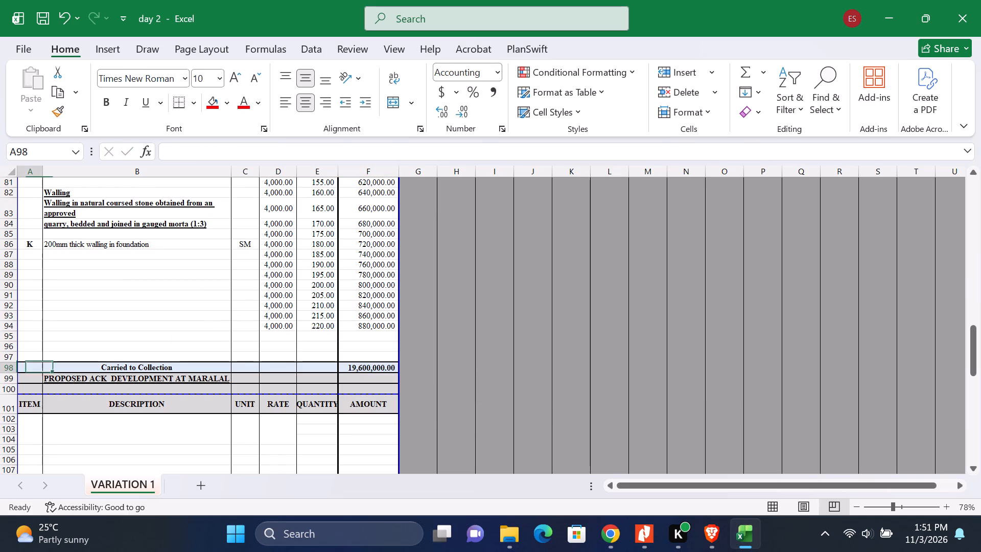
pyautogui.moveTo(34, 364); pyautogui.dragTo(357, 366)
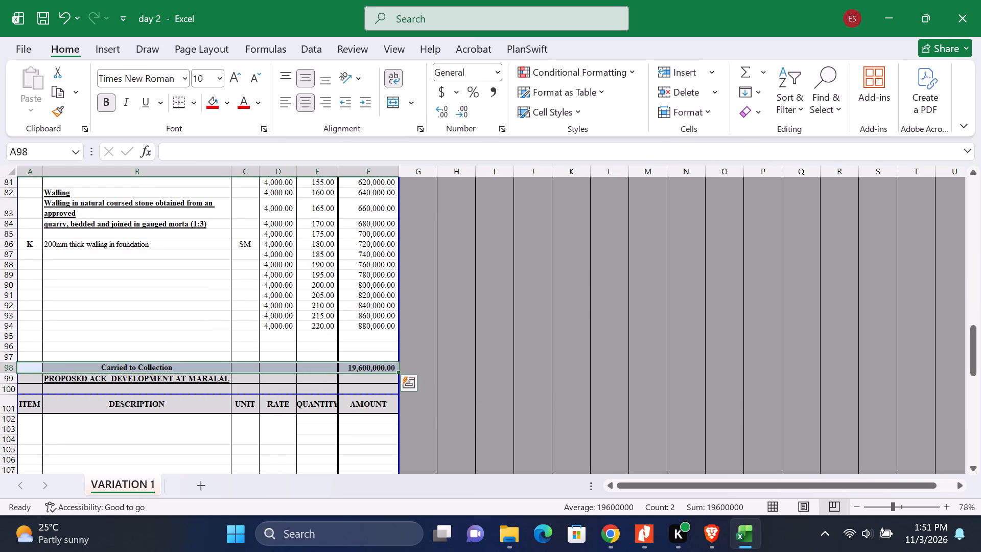
pyautogui.click(223, 101)
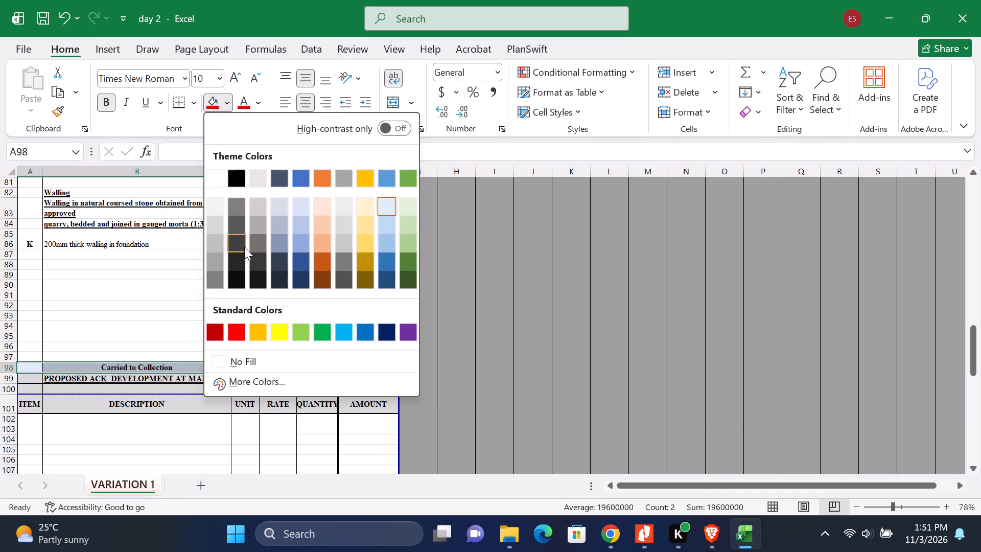
pyautogui.click(324, 204)
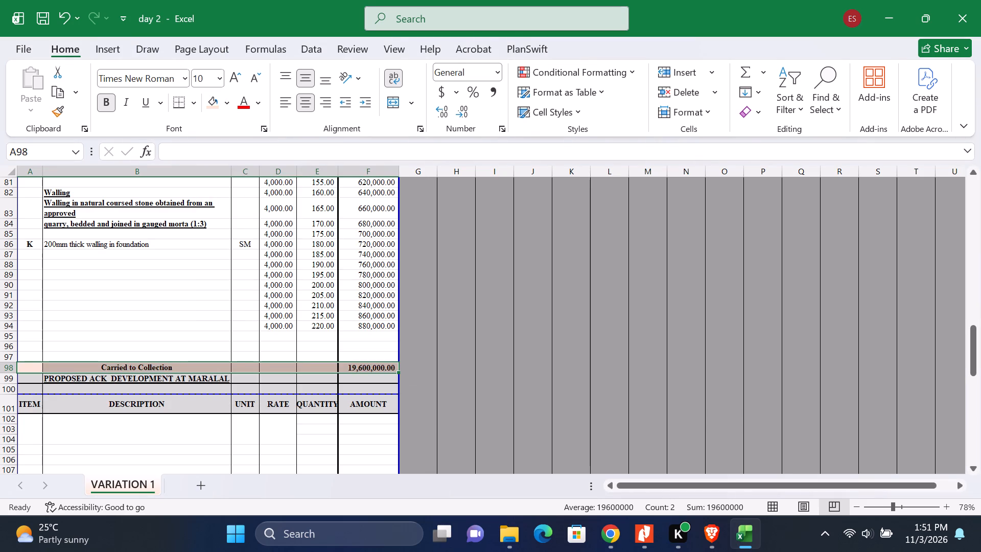
pyautogui.click(191, 332)
# Apply the same light orange fill to the page 1 Carried to Collection row, A47:F47.
pyautogui.scroll(10, 203, 326)
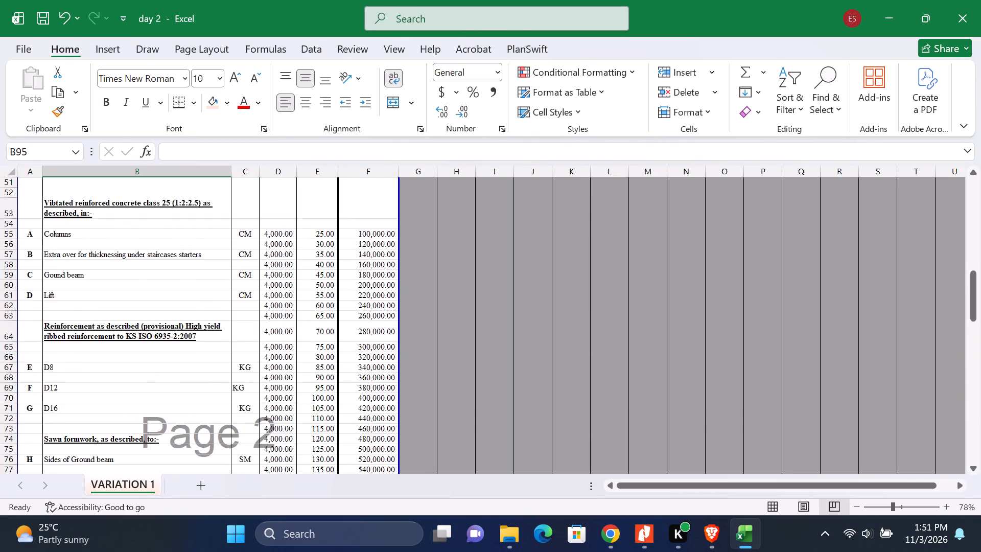
pyautogui.scroll(6, 203, 326)
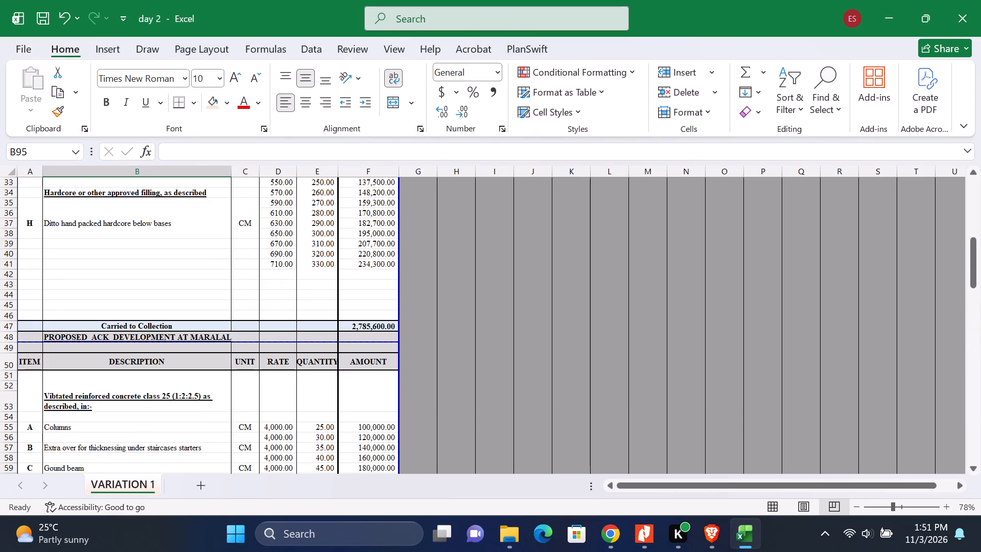
pyautogui.moveTo(31, 323); pyautogui.dragTo(143, 325)
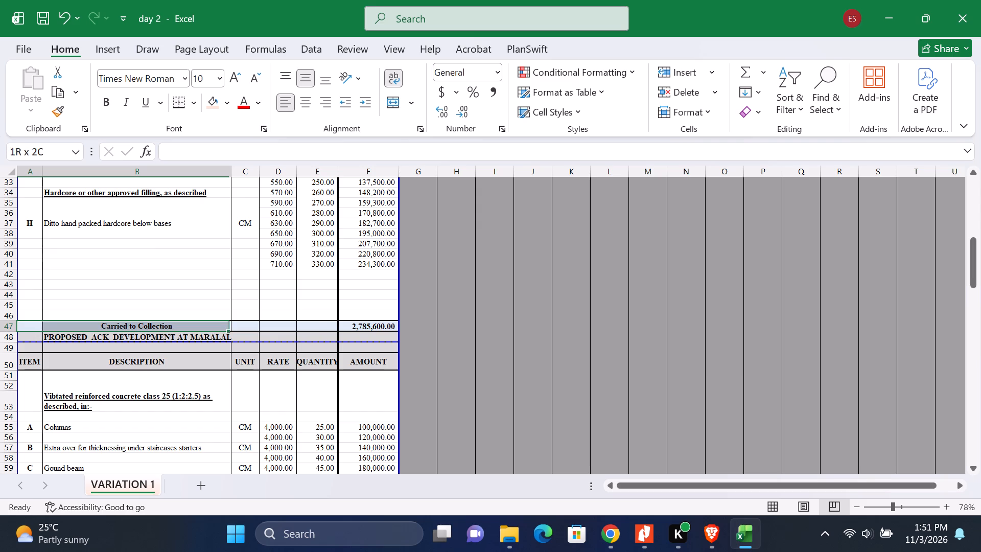
pyautogui.moveTo(143, 325); pyautogui.dragTo(383, 325)
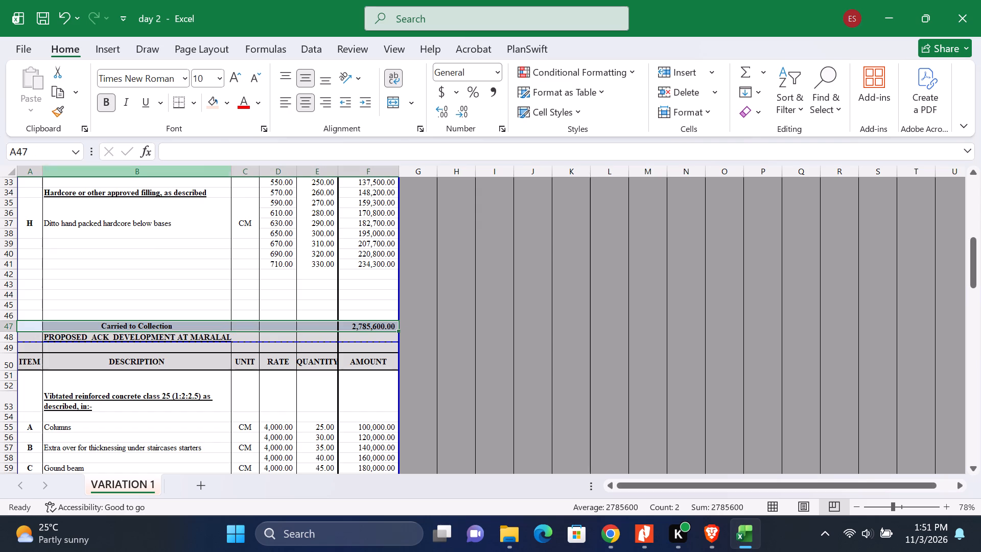
pyautogui.click(212, 101)
pyautogui.click(278, 301)
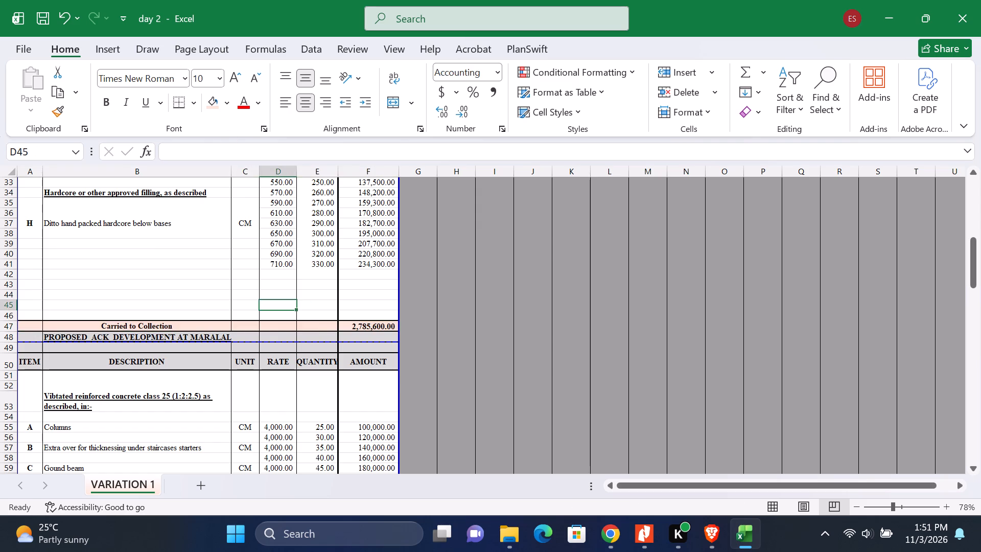
# Apply the same light orange fill to the VARIATION NO. 1 heading in cell B4.
pyautogui.scroll(18, 278, 301)
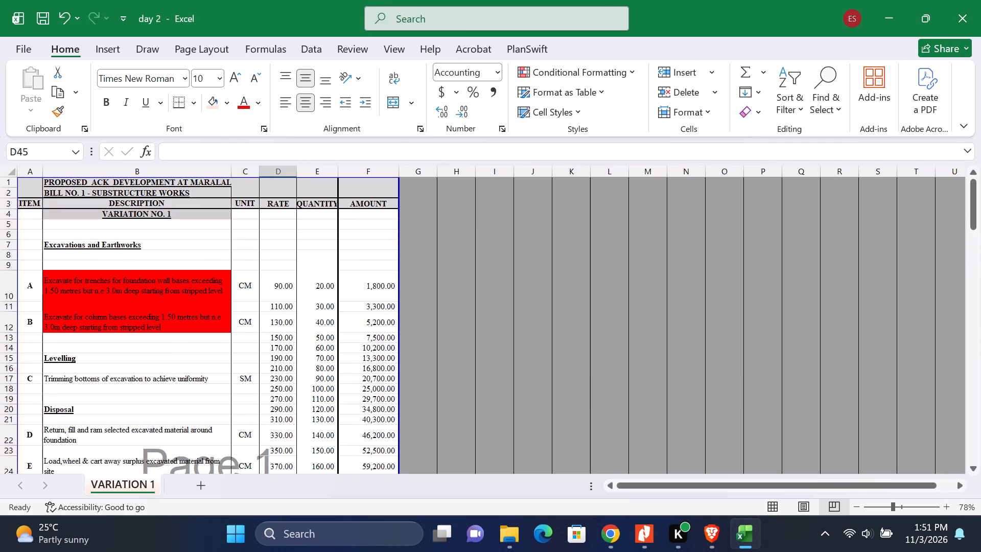
pyautogui.click(170, 218)
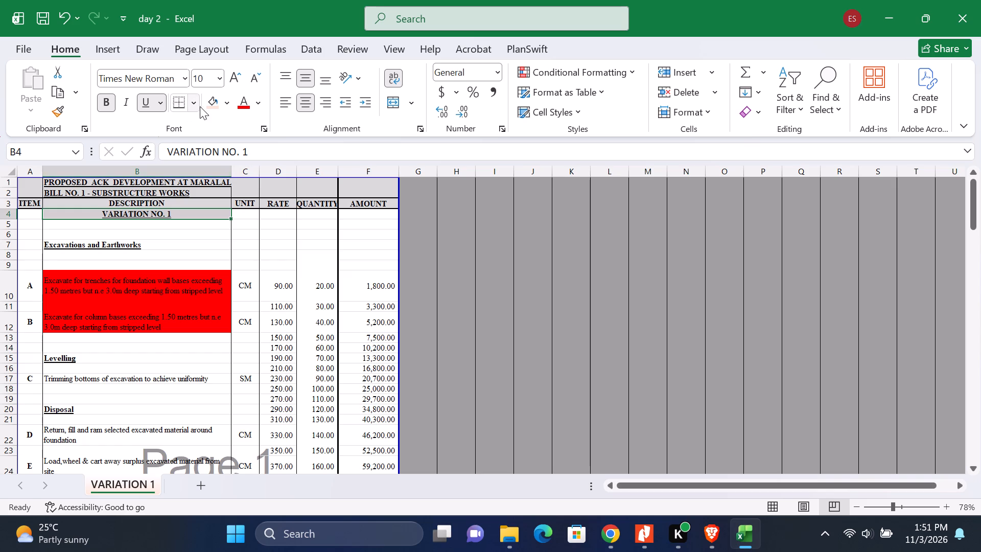
pyautogui.click(212, 103)
pyautogui.click(298, 271)
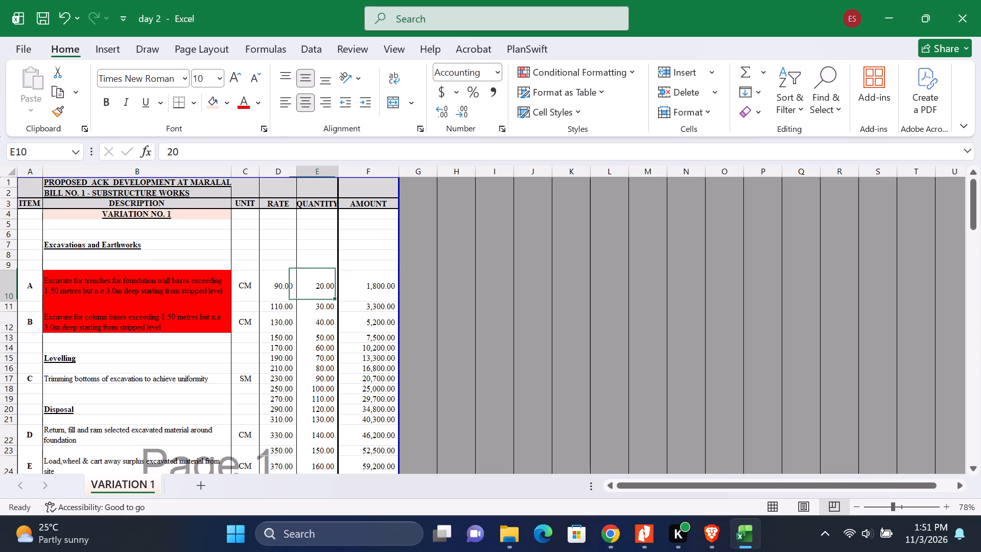
# Review the bill pages from the page 1 items through to the COLLECTION section on page 3.
pyautogui.scroll(-8, 303, 262)
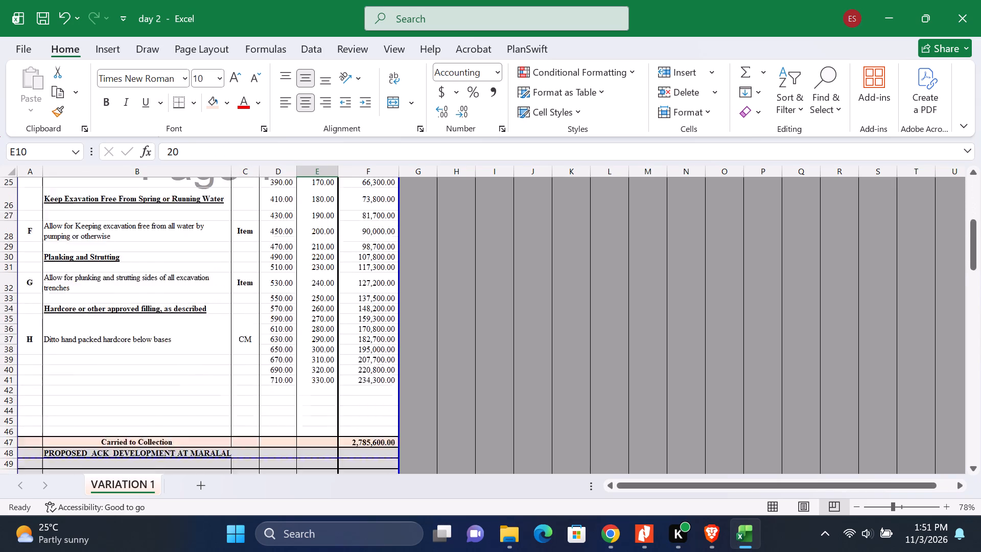
pyautogui.scroll(-1, 303, 262)
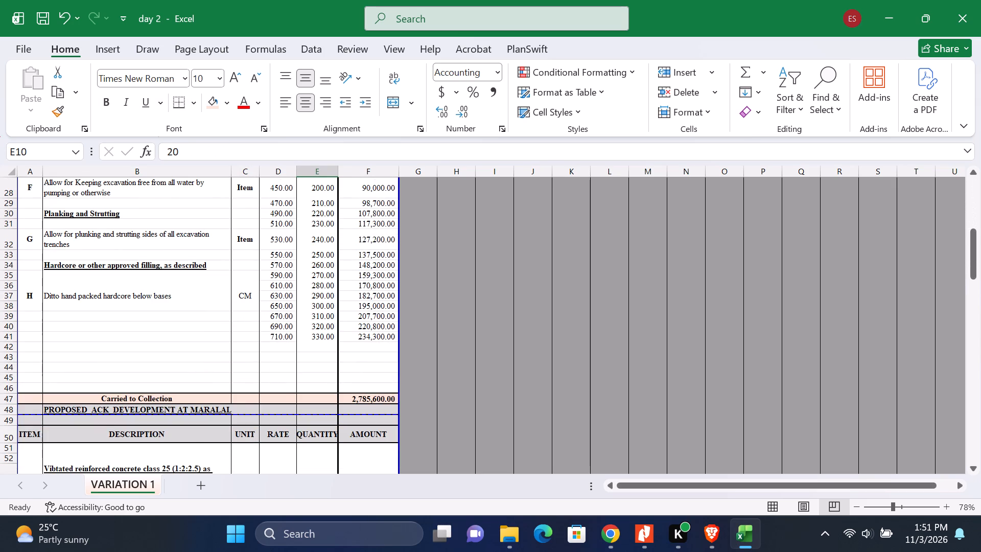
pyautogui.scroll(-11, 310, 288)
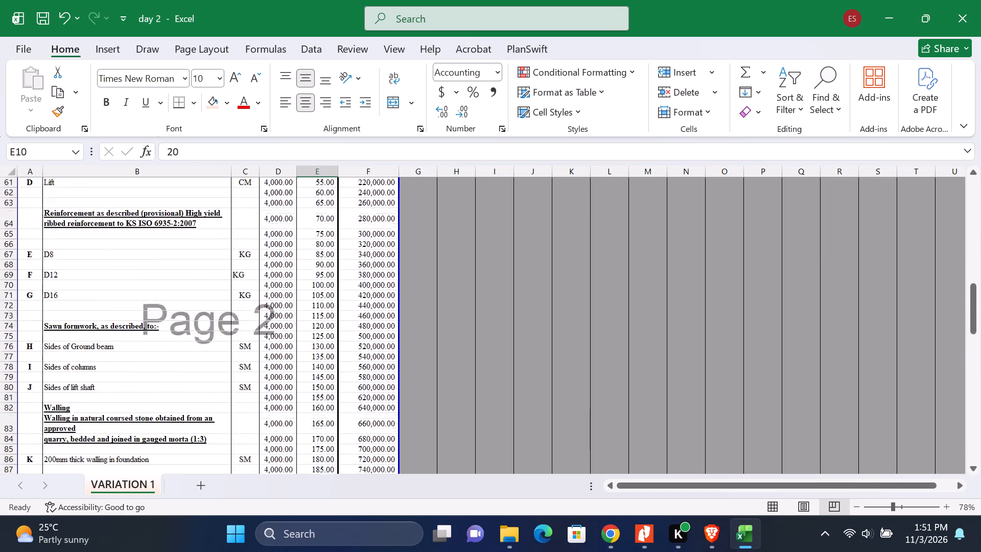
pyautogui.scroll(-12, 310, 288)
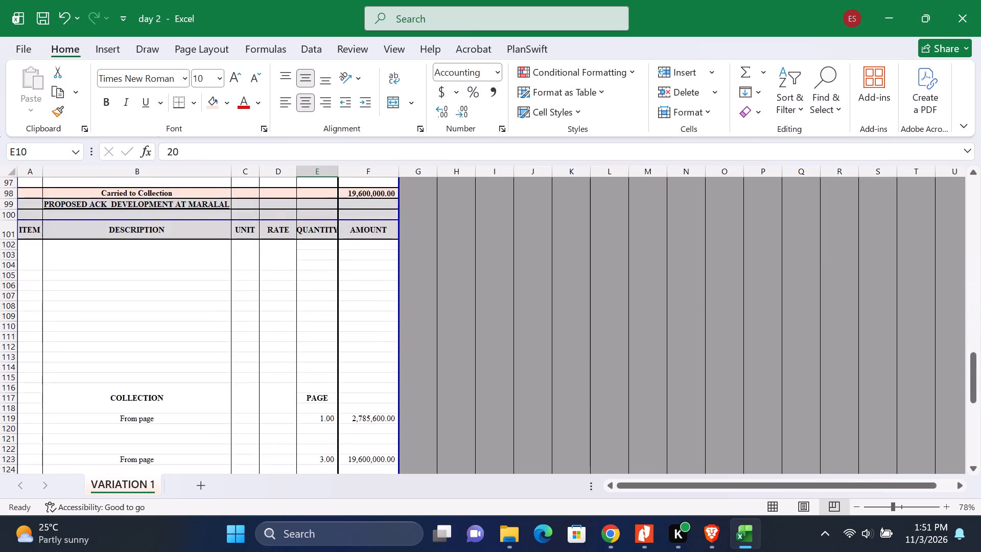
pyautogui.scroll(-7, 310, 288)
pyautogui.scroll(5, 310, 288)
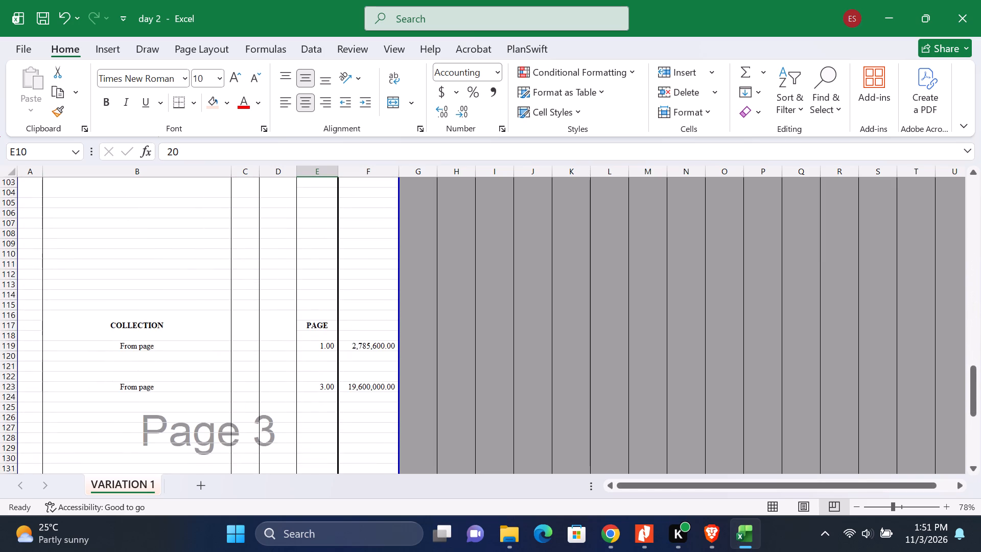
pyautogui.scroll(7, 310, 288)
pyautogui.scroll(-7, 310, 288)
pyautogui.scroll(6, 310, 288)
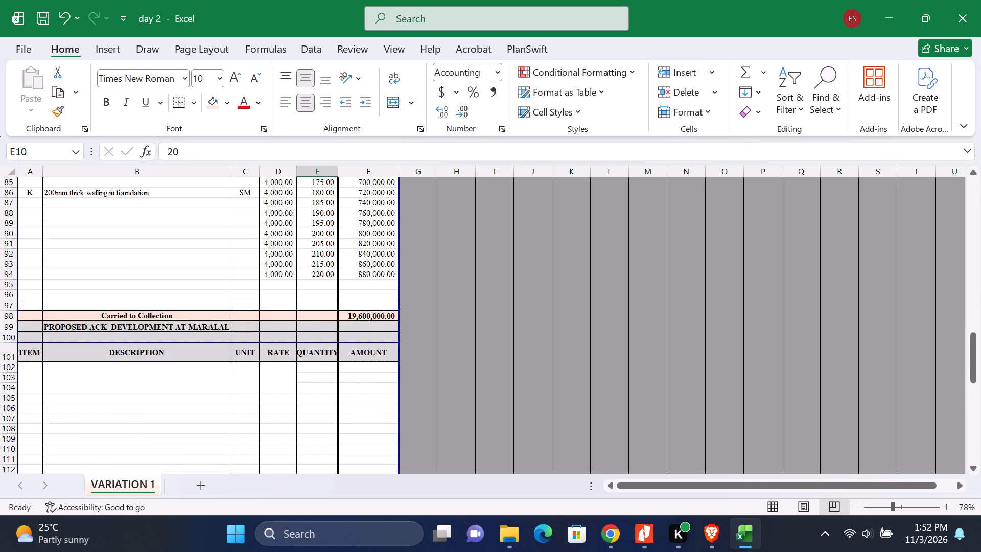
pyautogui.scroll(14, 310, 288)
pyautogui.scroll(-6, 310, 288)
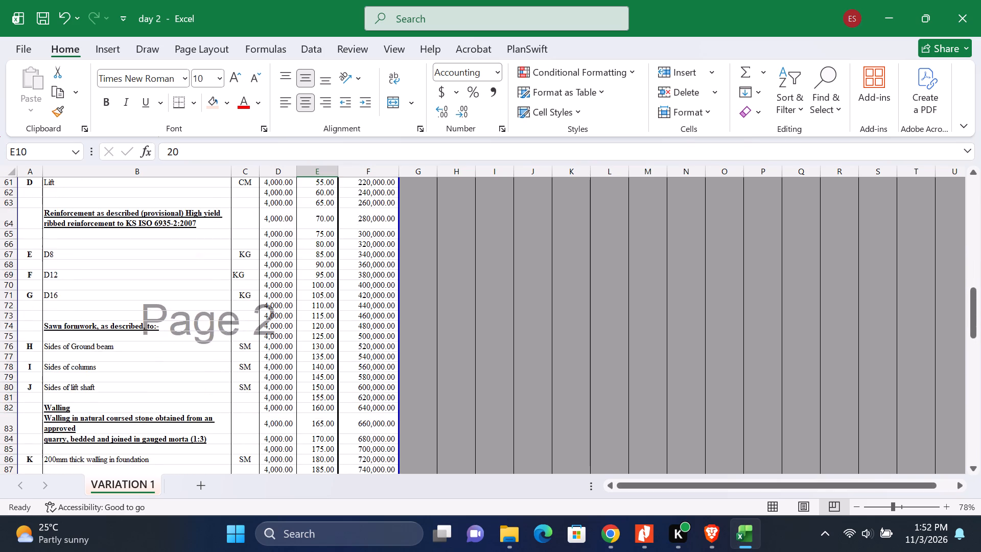
pyautogui.scroll(-19, 310, 288)
pyautogui.scroll(3, 310, 288)
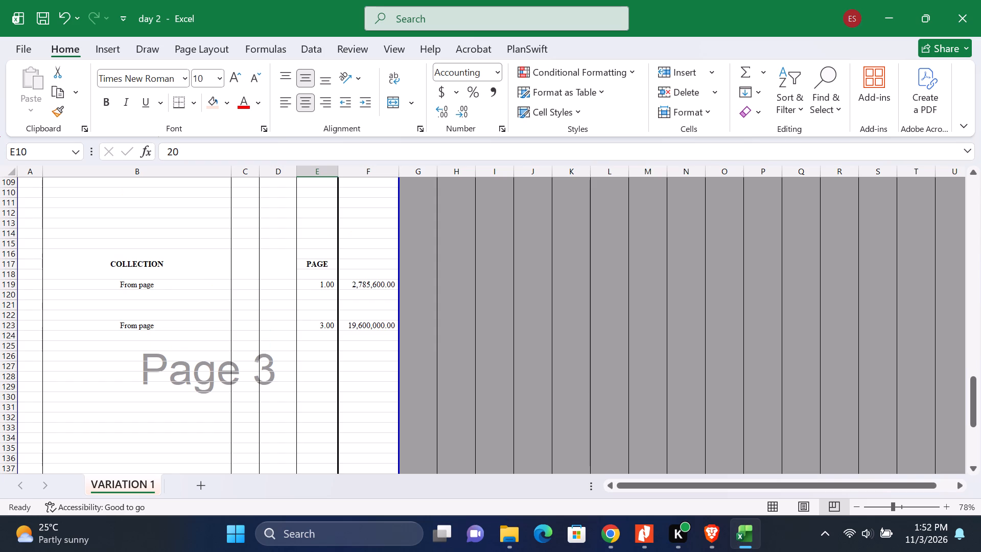
# Apply the same light orange fill to the TOTAL VARIATIONS row, A155:F155.
pyautogui.scroll(-13, 307, 309)
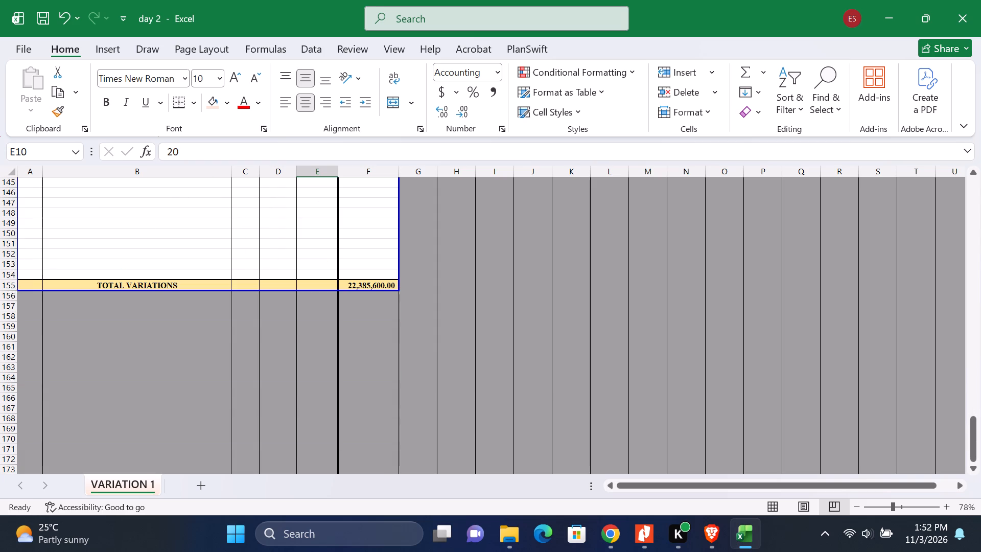
pyautogui.scroll(-1, 307, 309)
pyautogui.scroll(6, 307, 309)
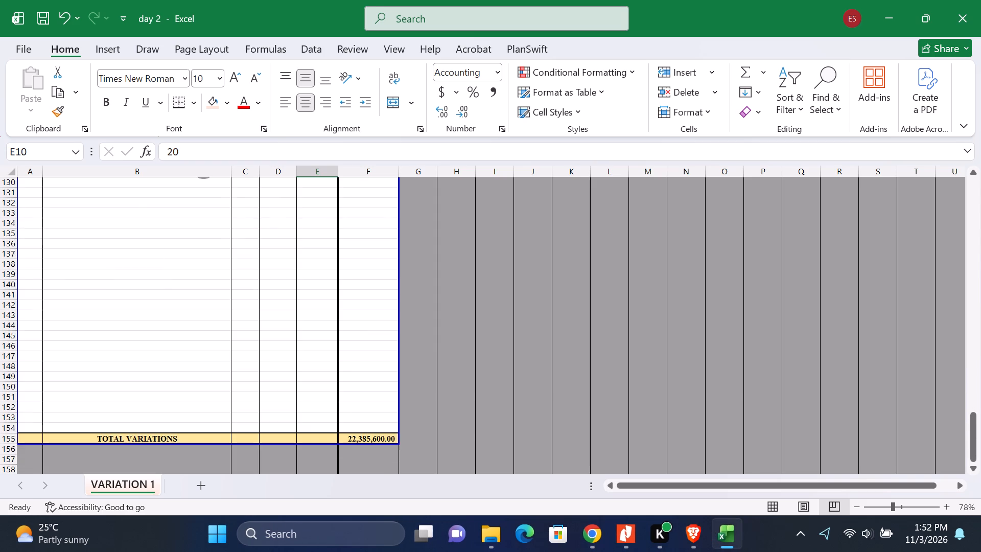
pyautogui.scroll(5, 307, 309)
pyautogui.scroll(-6, 307, 309)
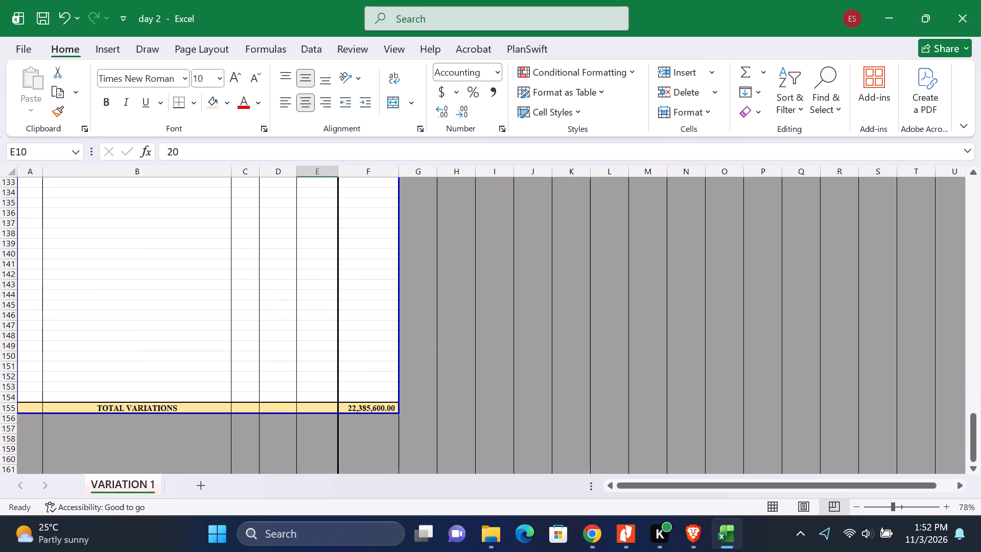
pyautogui.moveTo(34, 407); pyautogui.dragTo(371, 407)
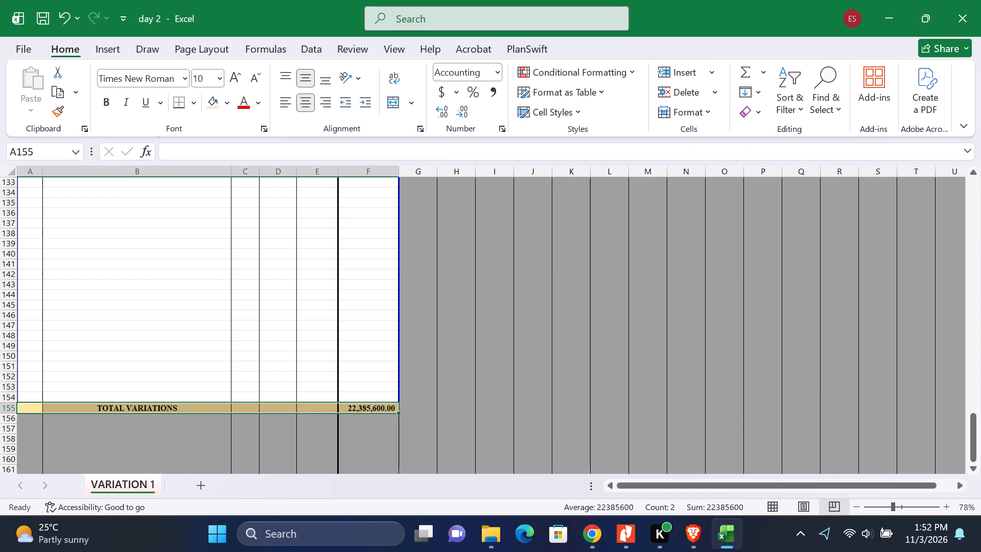
pyautogui.click(211, 101)
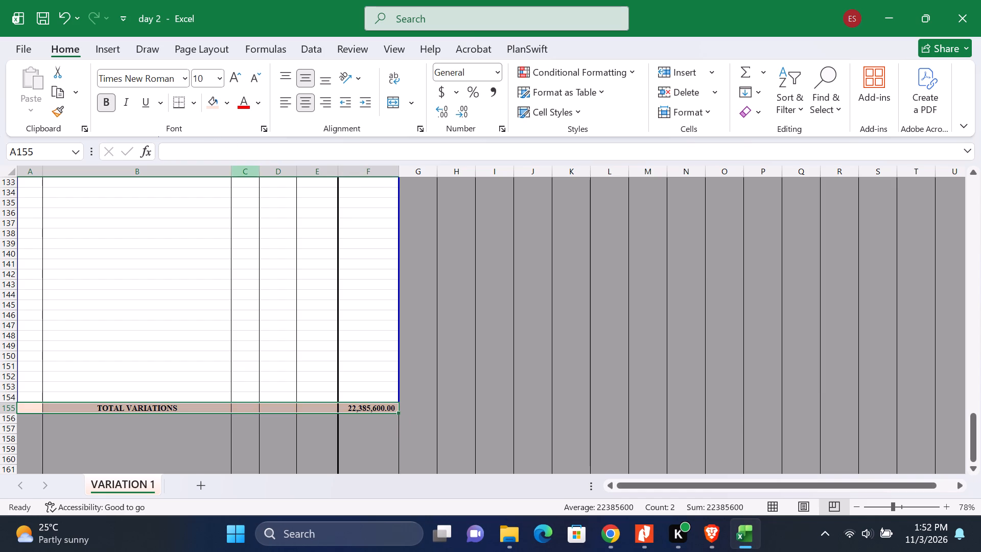
pyautogui.click(307, 275)
# Fill the page 3 collection area, A102:F154, with the lightest green theme colour.
pyautogui.scroll(17, 321, 321)
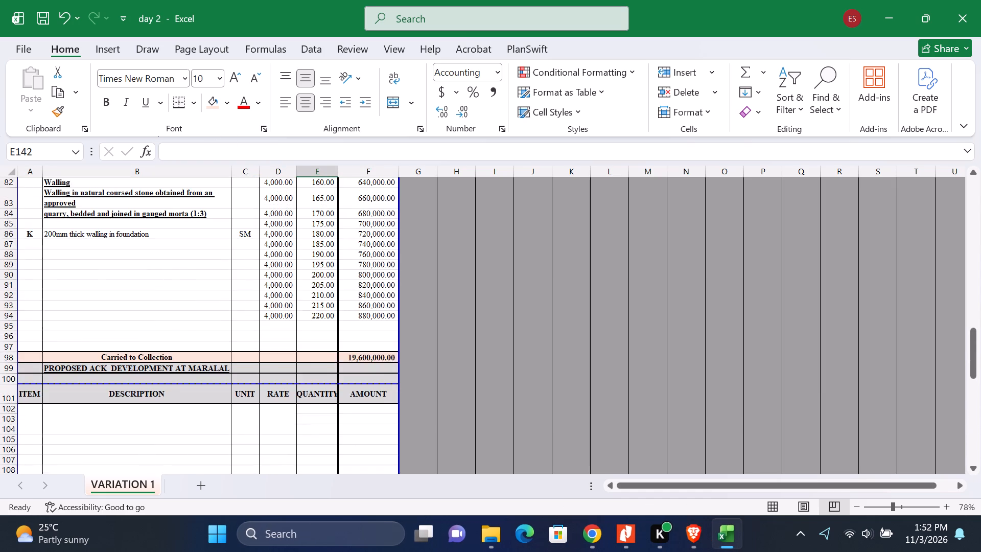
pyautogui.scroll(-5, 330, 356)
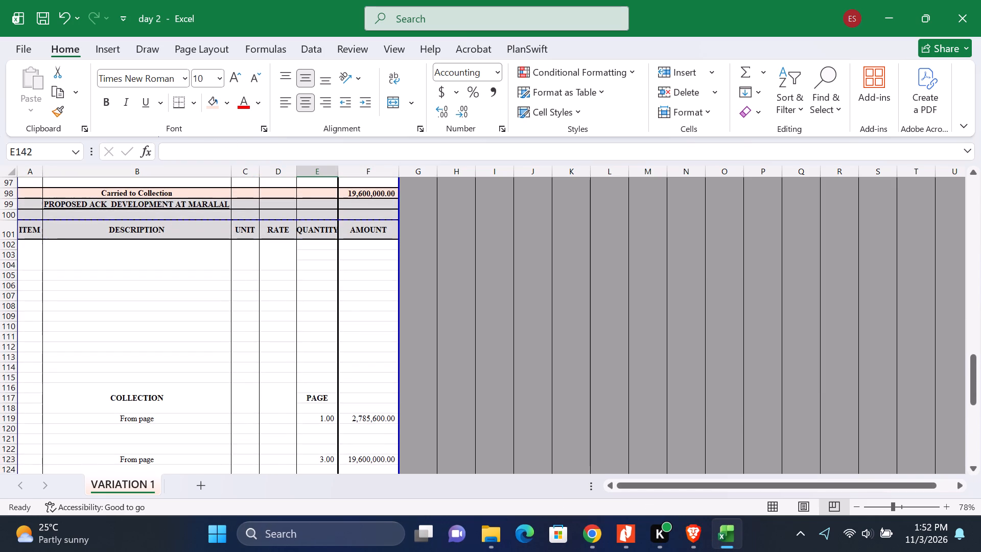
pyautogui.moveTo(33, 248); pyautogui.dragTo(343, 414)
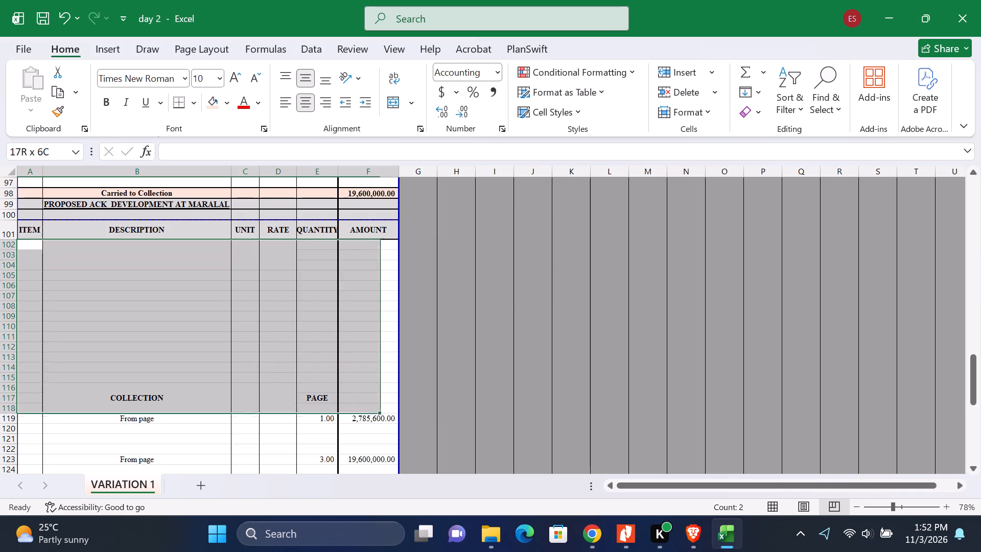
pyautogui.moveTo(343, 414); pyautogui.dragTo(388, 501)
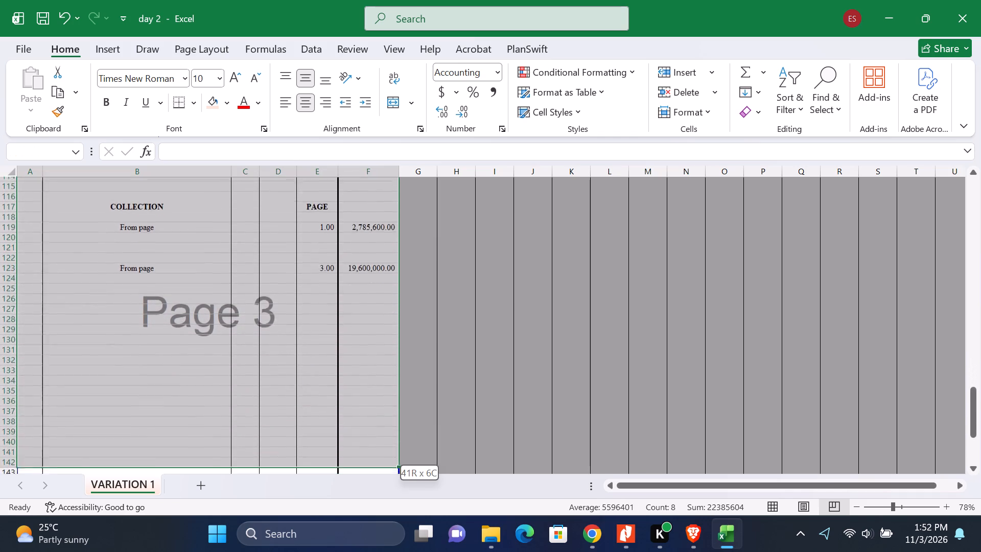
pyautogui.moveTo(388, 501); pyautogui.dragTo(371, 438)
pyautogui.click(229, 99)
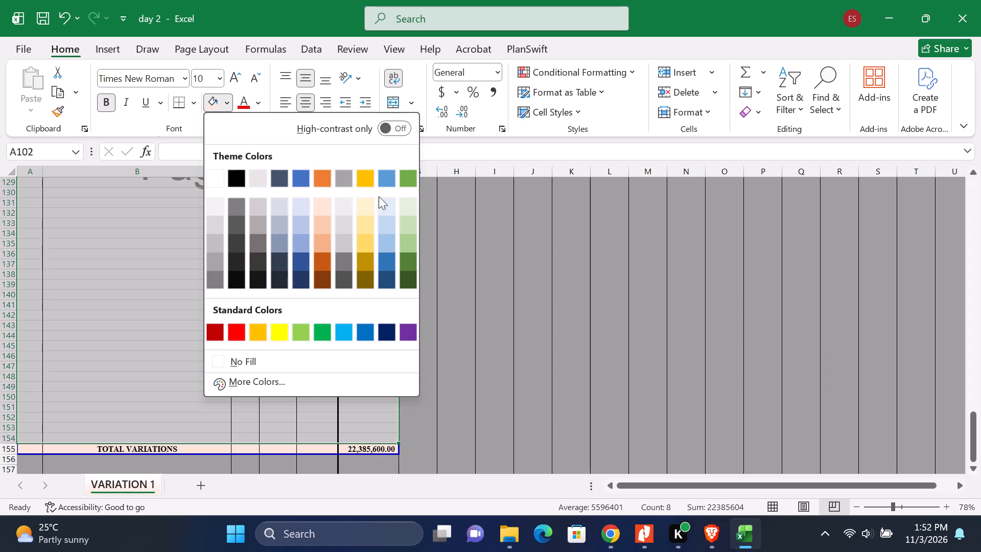
pyautogui.click(406, 206)
pyautogui.scroll(-5, 317, 360)
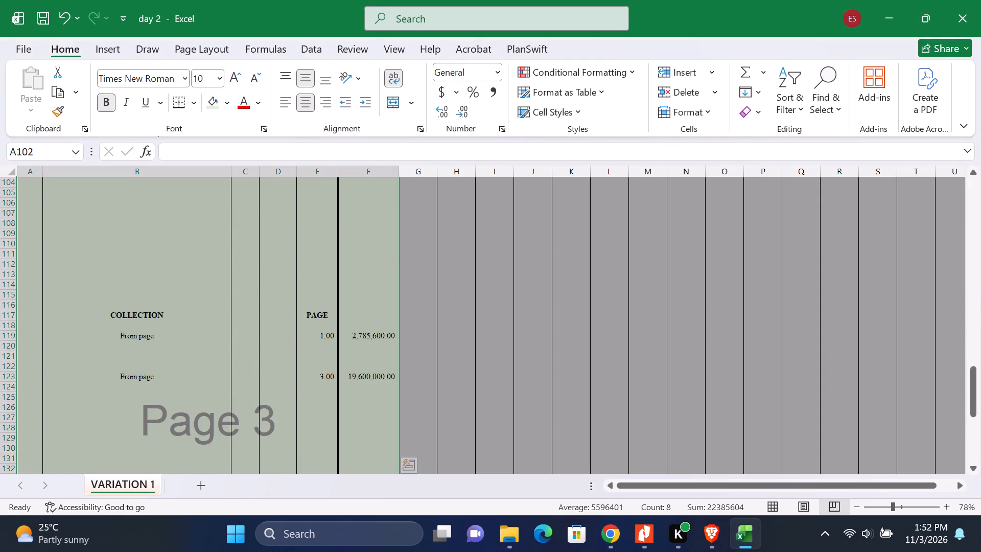
pyautogui.click(240, 317)
# Apply the same lightest green fill to the page 2 item rows, A51:F97.
pyautogui.scroll(6, 587, 320)
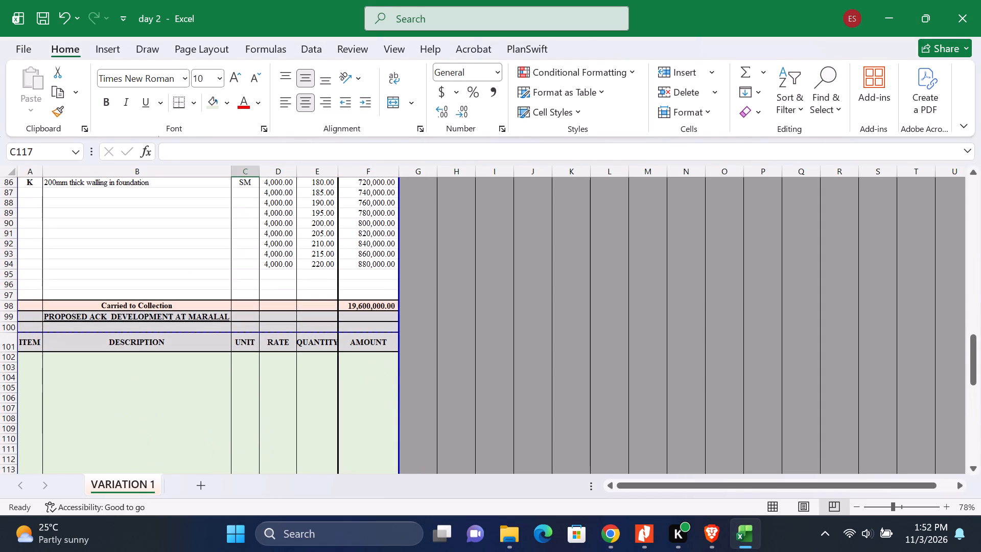
pyautogui.scroll(13, 65, 281)
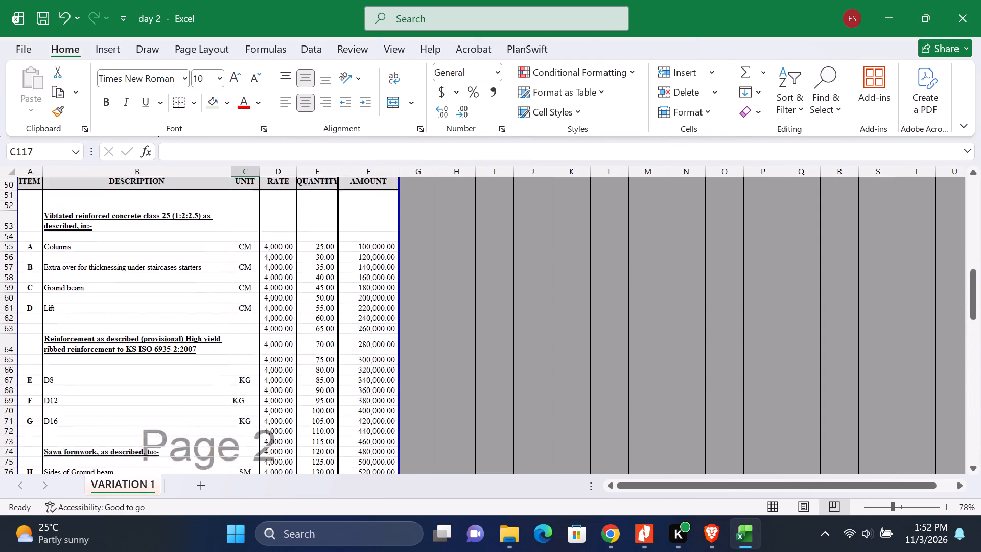
pyautogui.moveTo(36, 243); pyautogui.dragTo(136, 274)
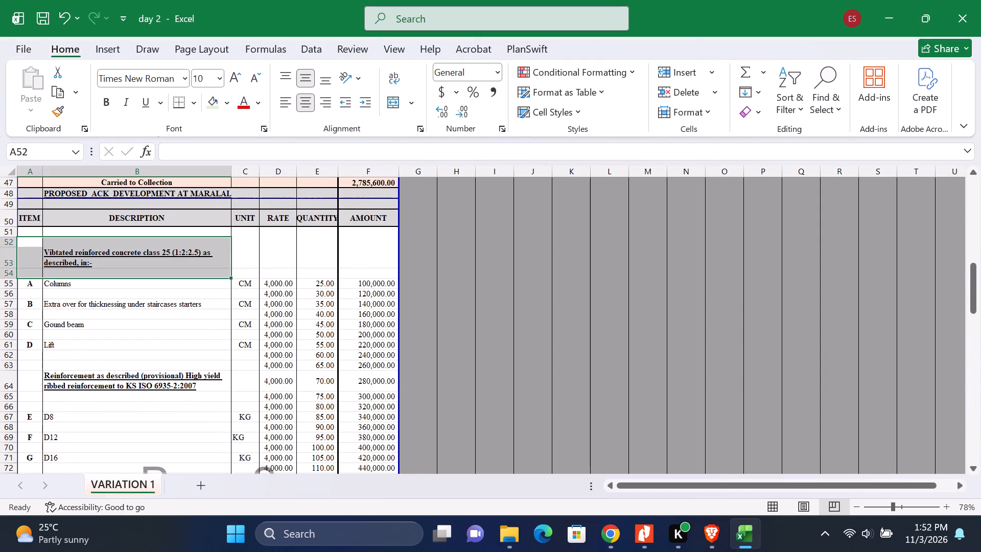
pyautogui.moveTo(37, 227); pyautogui.dragTo(349, 371)
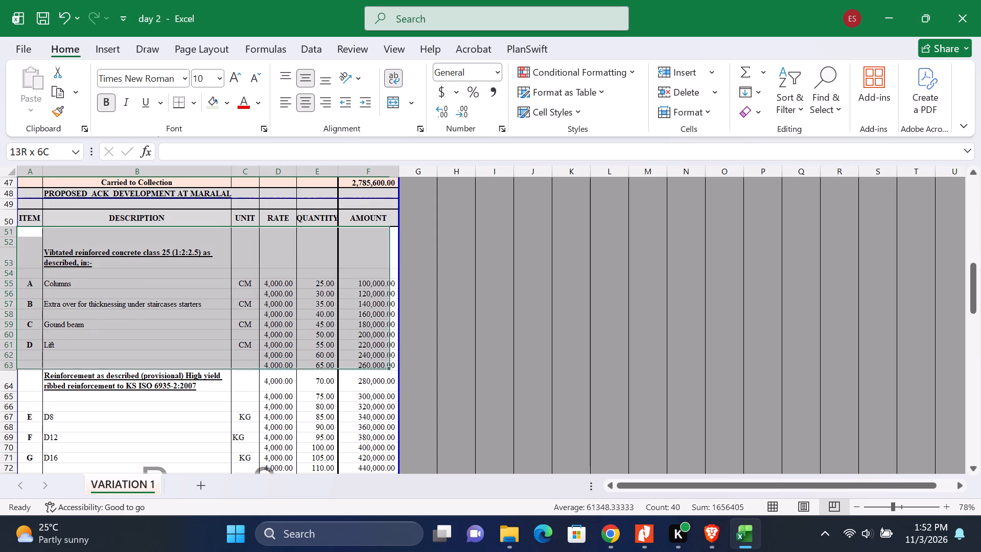
pyautogui.moveTo(349, 371); pyautogui.dragTo(368, 490)
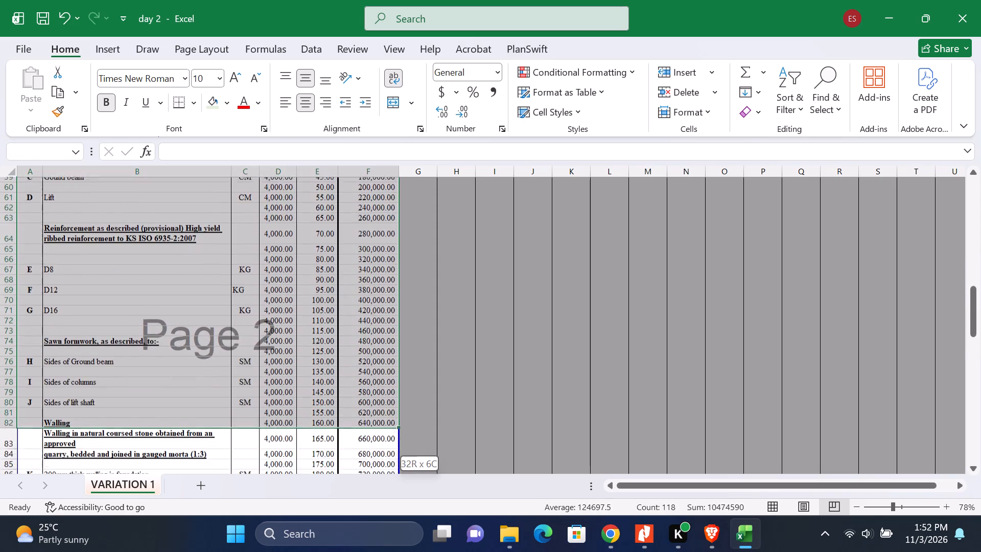
pyautogui.moveTo(368, 490); pyautogui.dragTo(360, 390)
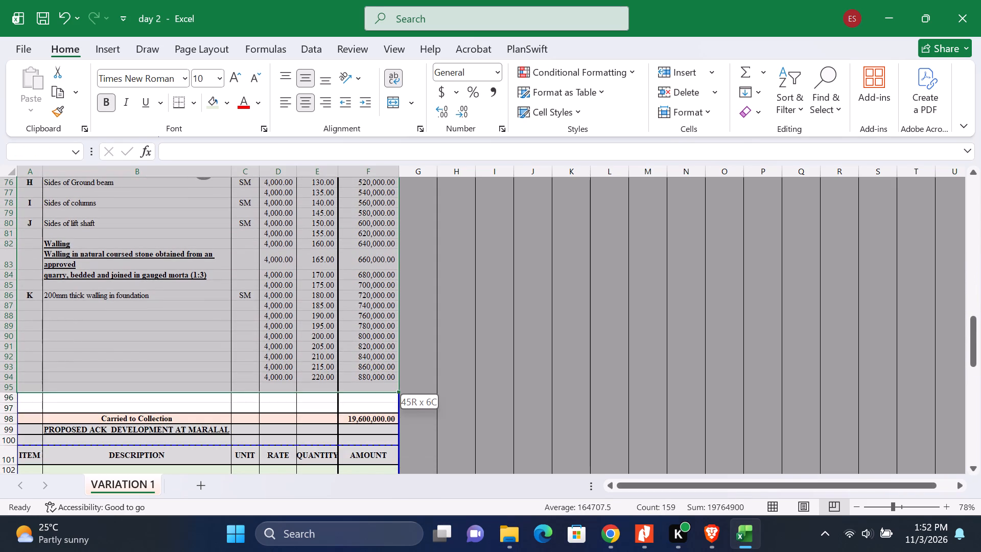
pyautogui.moveTo(360, 390); pyautogui.dragTo(365, 407)
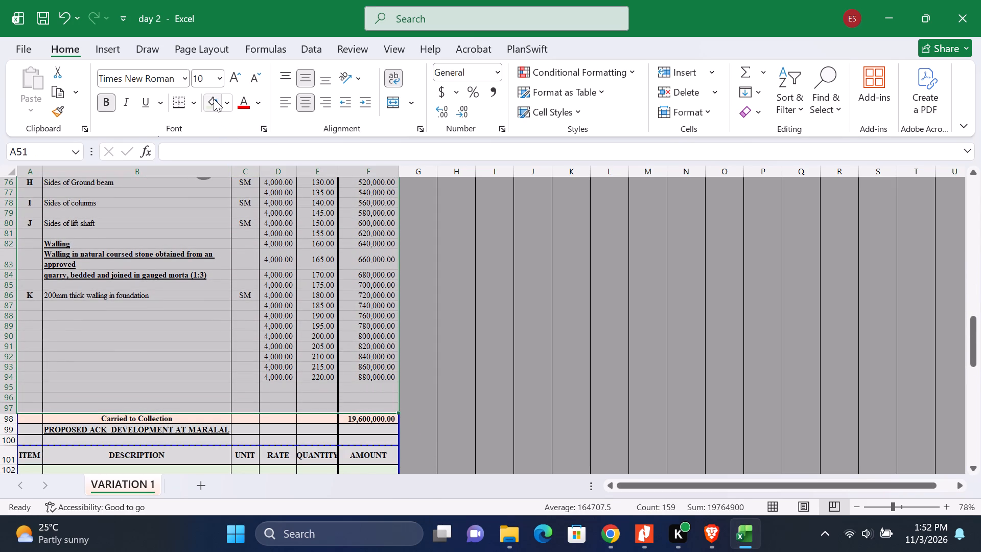
pyautogui.click(214, 99)
pyautogui.click(469, 313)
# Apply the same lightest green fill to the page 1 item rows, A4:F46.
pyautogui.scroll(-2, 338, 323)
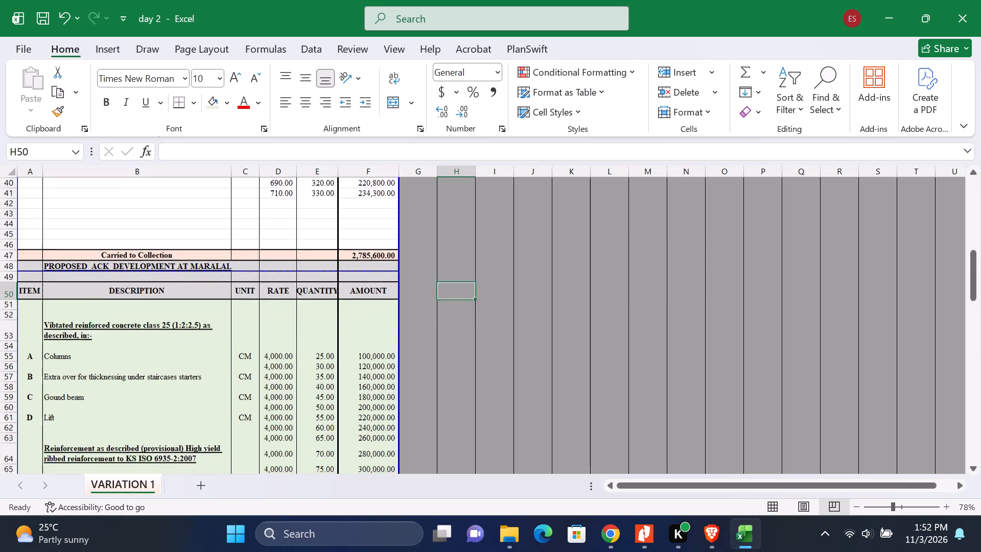
pyautogui.scroll(-10, 337, 324)
pyautogui.scroll(2, 336, 326)
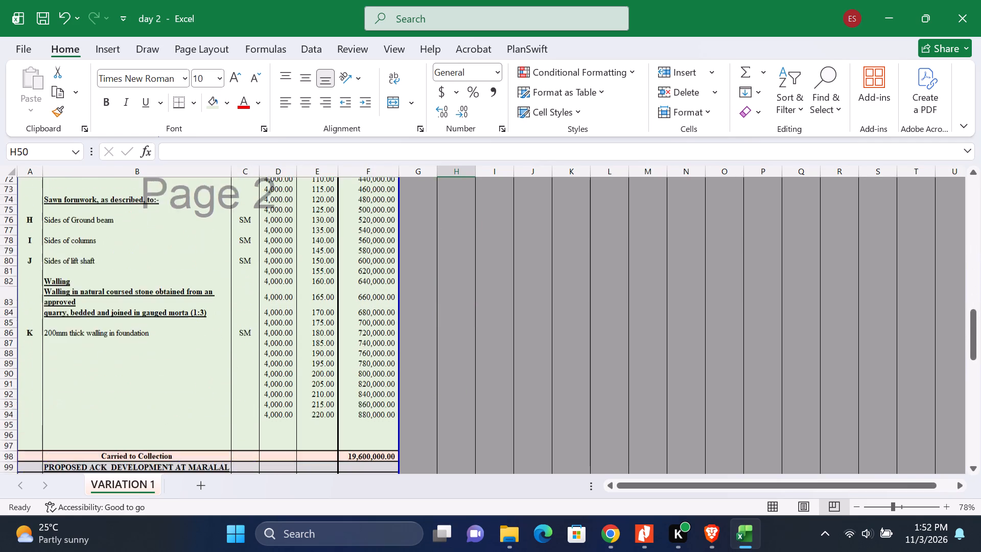
pyautogui.scroll(14, 336, 326)
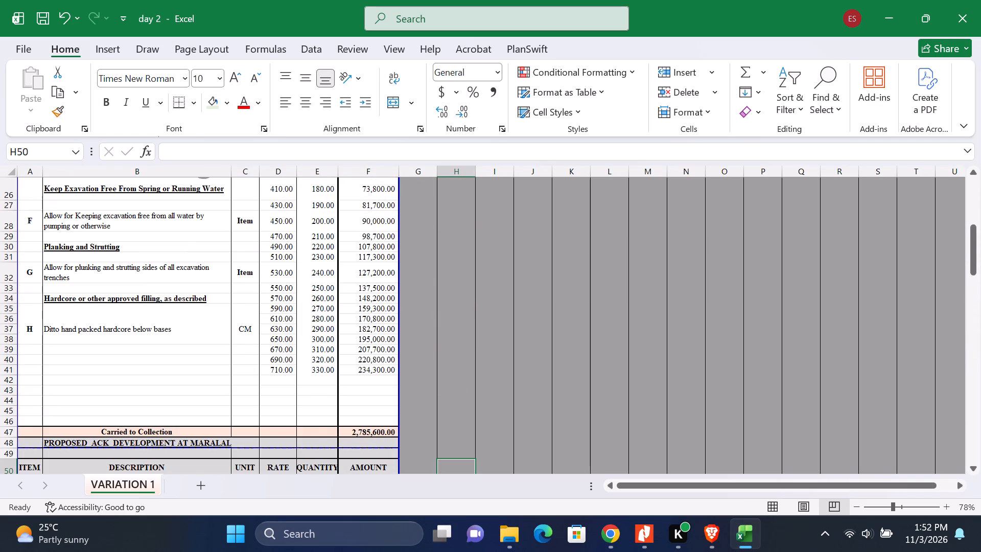
pyautogui.scroll(5, 274, 330)
pyautogui.scroll(4, 177, 316)
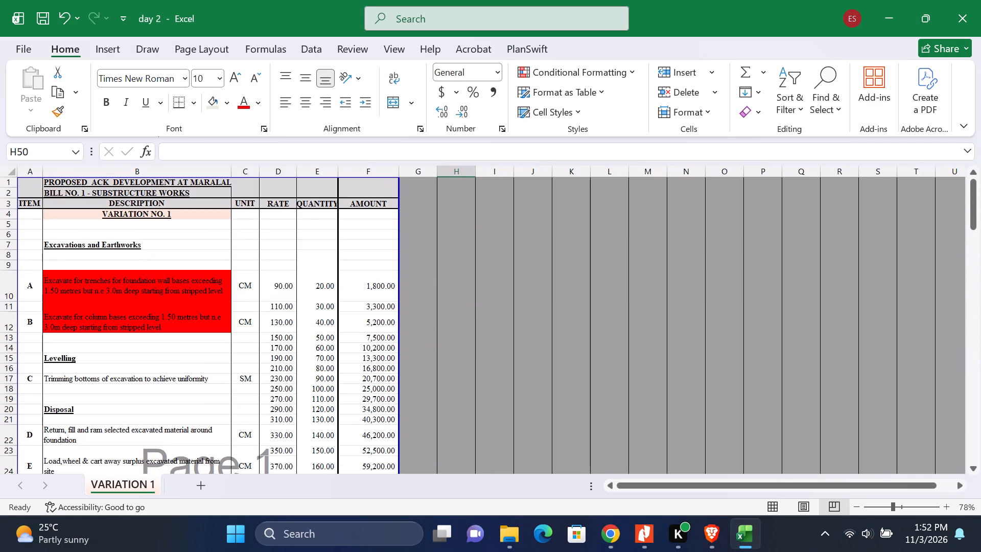
pyautogui.moveTo(24, 217); pyautogui.dragTo(168, 252)
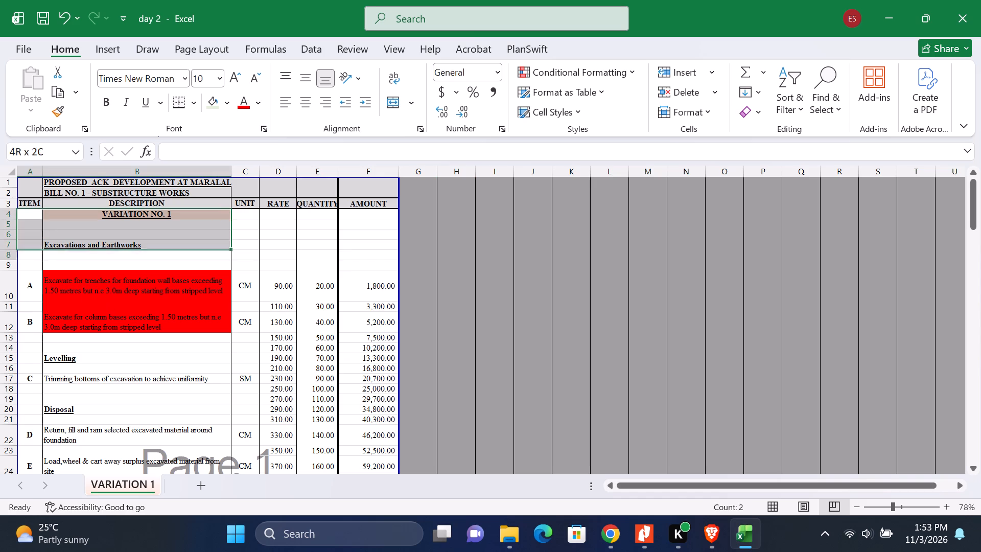
pyautogui.moveTo(168, 252); pyautogui.dragTo(384, 503)
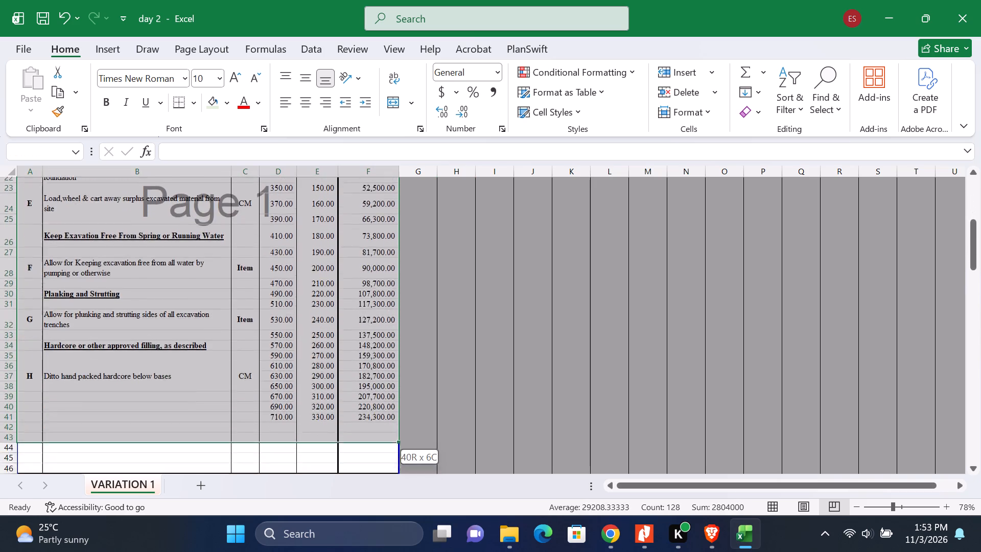
pyautogui.moveTo(384, 503); pyautogui.dragTo(366, 308)
pyautogui.click(213, 98)
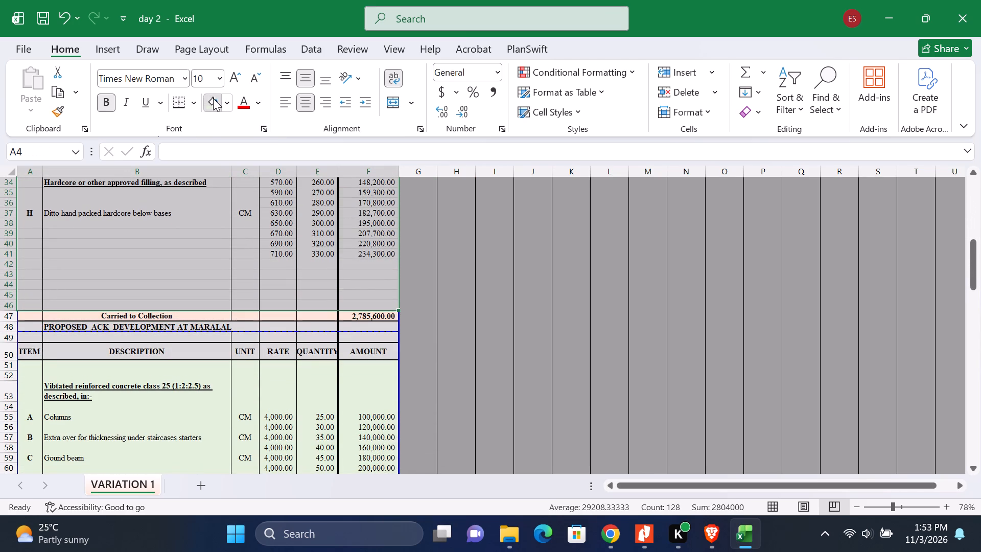
pyautogui.click(579, 341)
# Fill the page 1 title and column heading rows, A1:F3, with the lightest orange theme colour.
pyautogui.scroll(6, 462, 332)
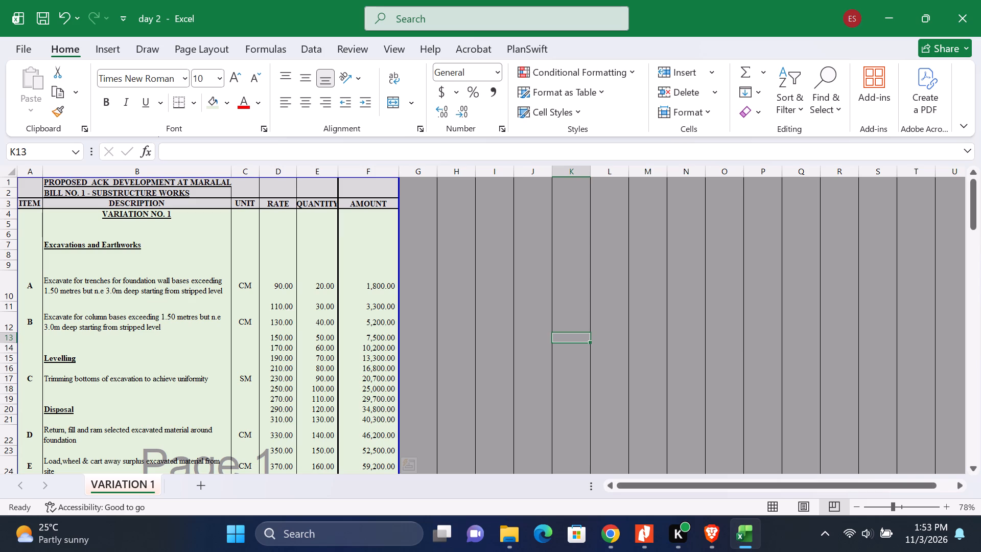
pyautogui.scroll(5, 338, 277)
pyautogui.moveTo(29, 187); pyautogui.dragTo(34, 186)
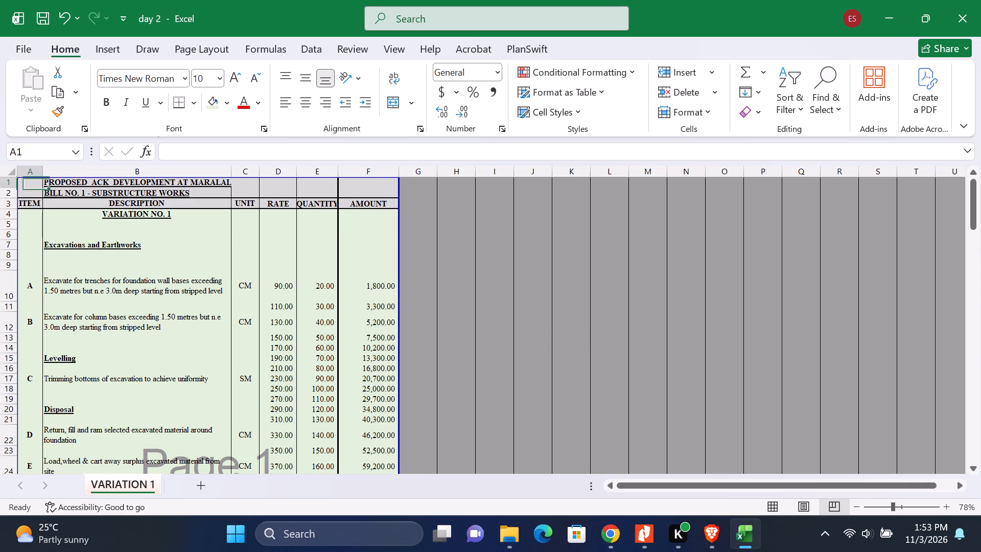
pyautogui.moveTo(34, 186); pyautogui.dragTo(373, 208)
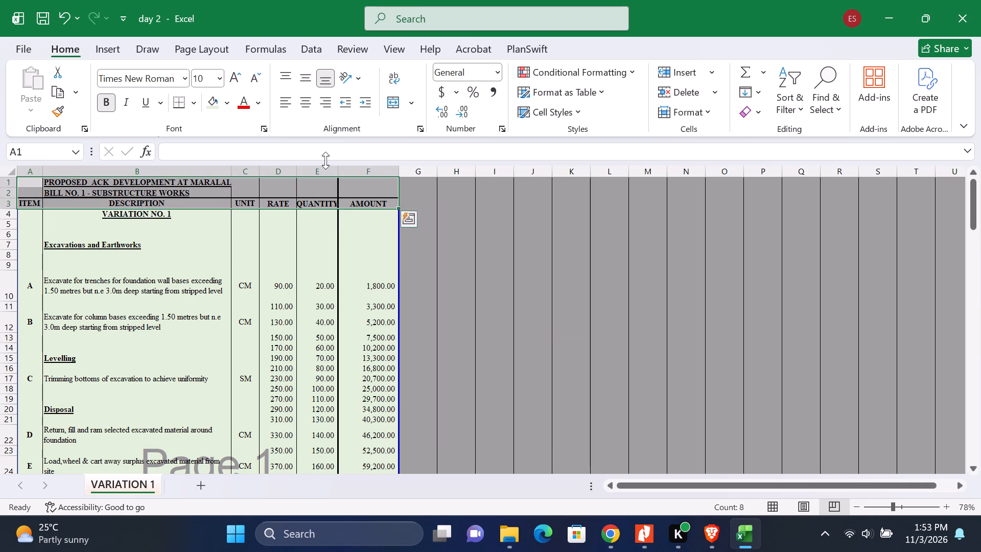
pyautogui.click(227, 101)
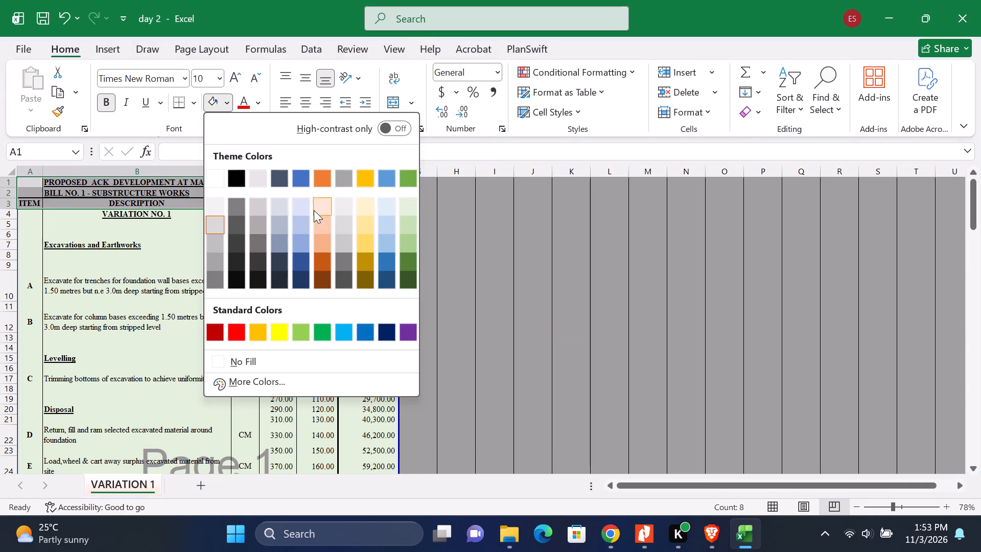
pyautogui.click(319, 202)
pyautogui.click(317, 245)
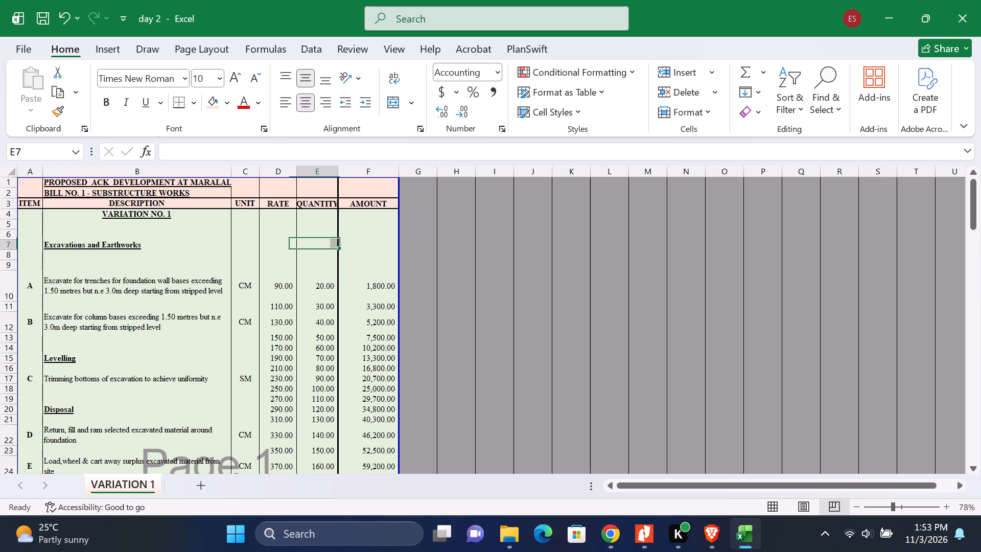
# Apply the same light orange fill to the page 2 title and column heading rows, A48:F50.
pyautogui.scroll(-12, 329, 281)
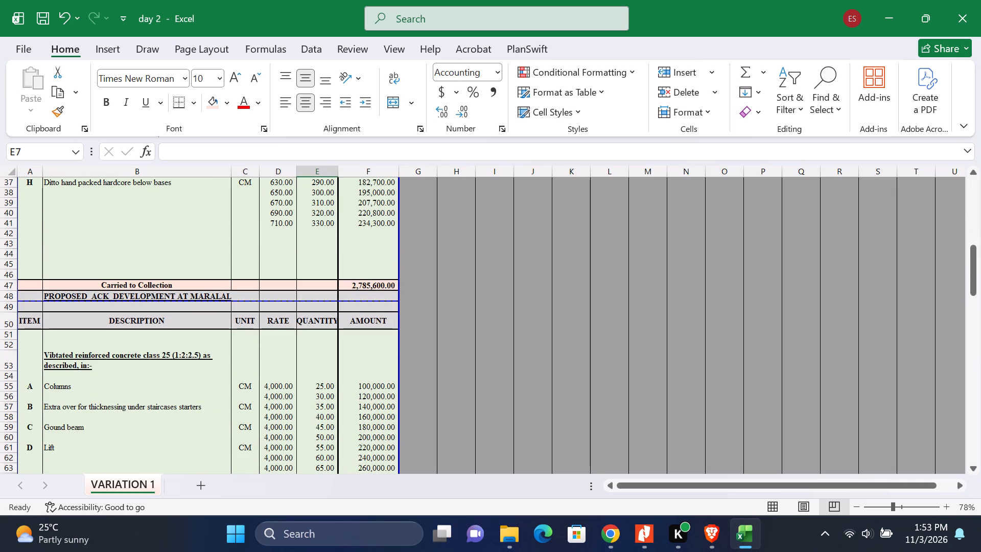
pyautogui.moveTo(26, 294); pyautogui.dragTo(351, 325)
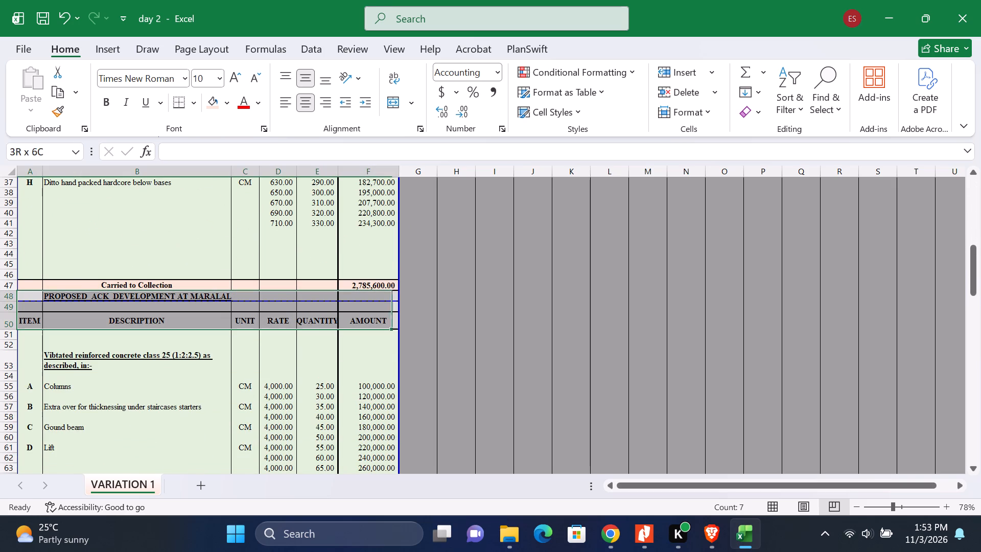
pyautogui.moveTo(351, 325); pyautogui.dragTo(368, 324)
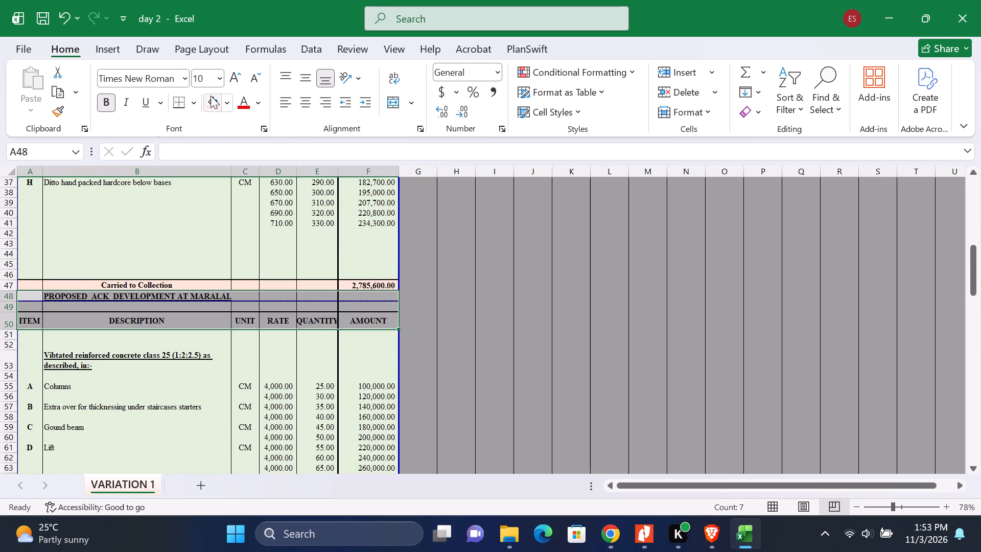
pyautogui.click(211, 95)
pyautogui.click(501, 301)
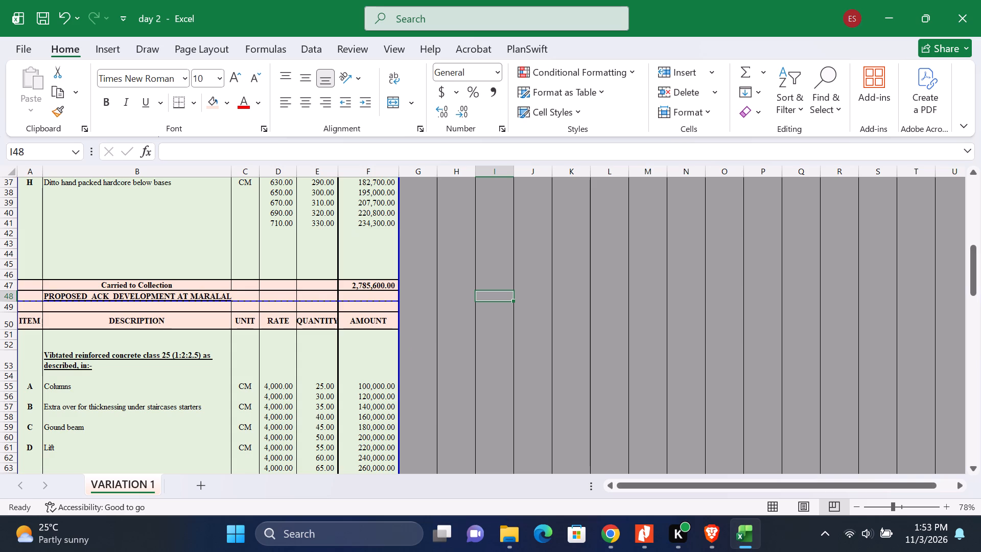
# Move the first page break up so that it falls between rows 47 and 48.
pyautogui.moveTo(242, 301); pyautogui.dragTo(242, 287)
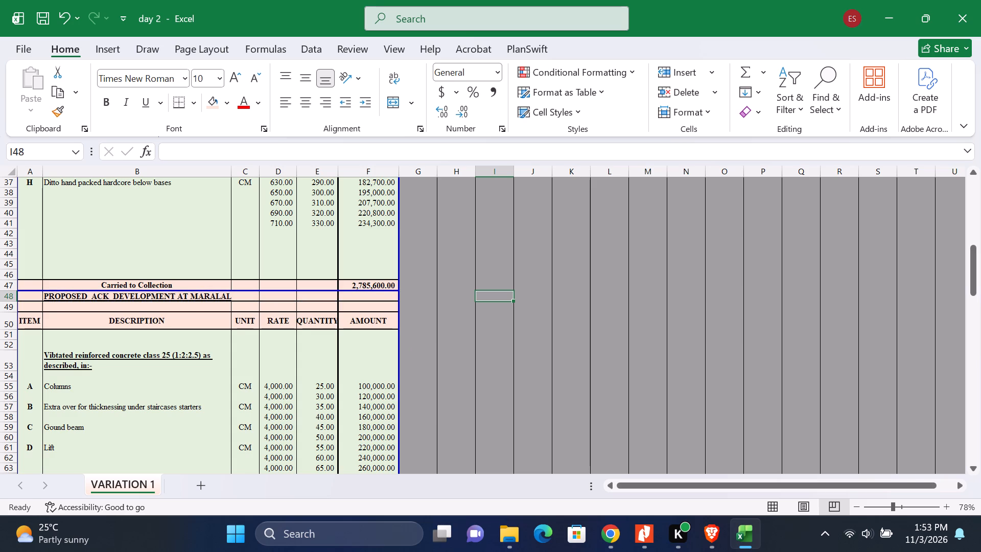
# Move the second page break up so that it falls between rows 98 and 99.
pyautogui.scroll(12, 384, 304)
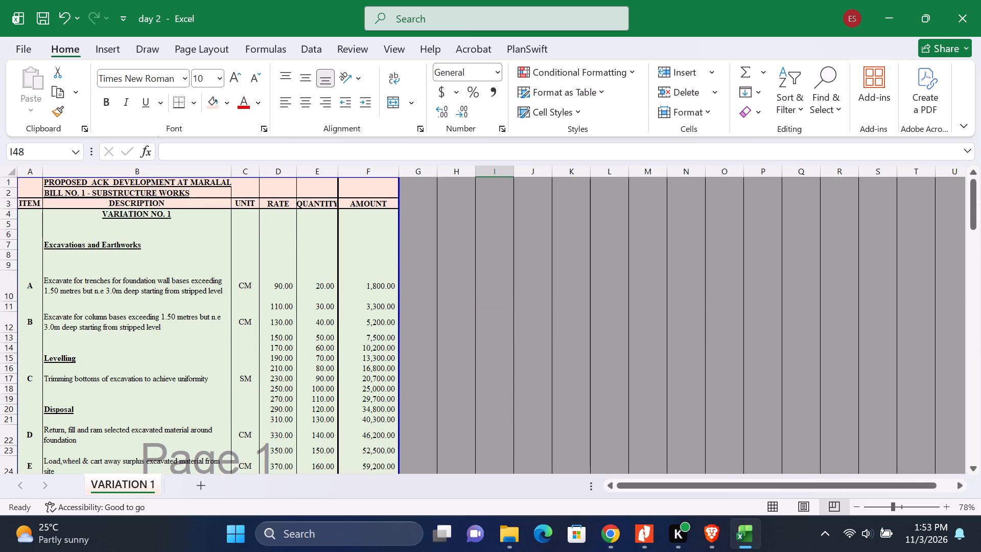
pyautogui.scroll(2, 351, 310)
pyautogui.scroll(-15, 351, 310)
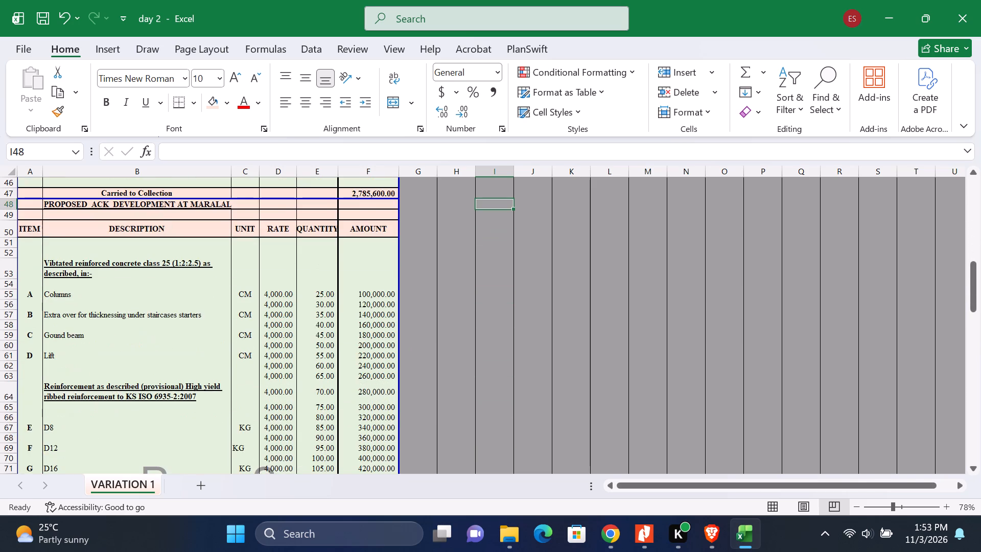
pyautogui.scroll(-13, 351, 310)
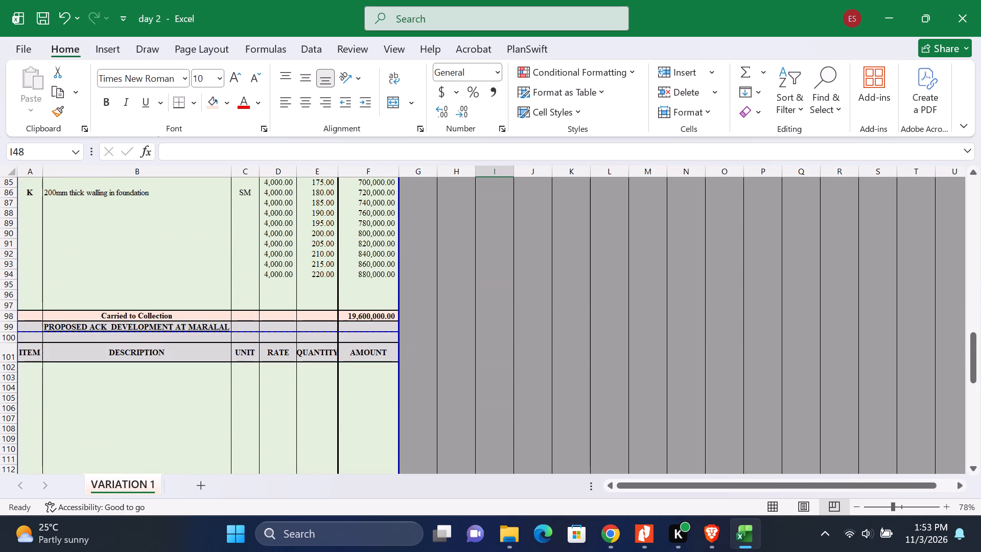
pyautogui.moveTo(241, 329); pyautogui.dragTo(245, 313)
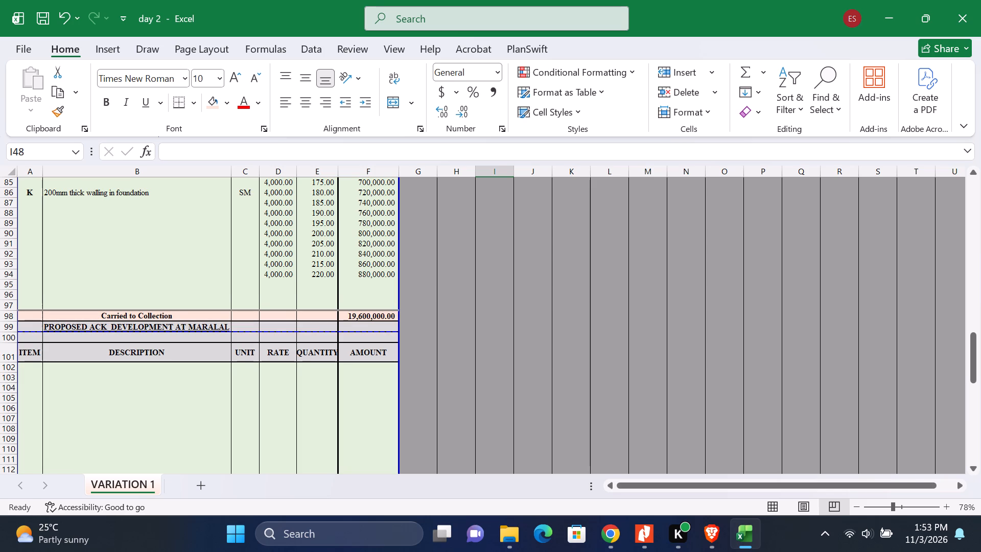
pyautogui.moveTo(245, 313); pyautogui.dragTo(245, 318)
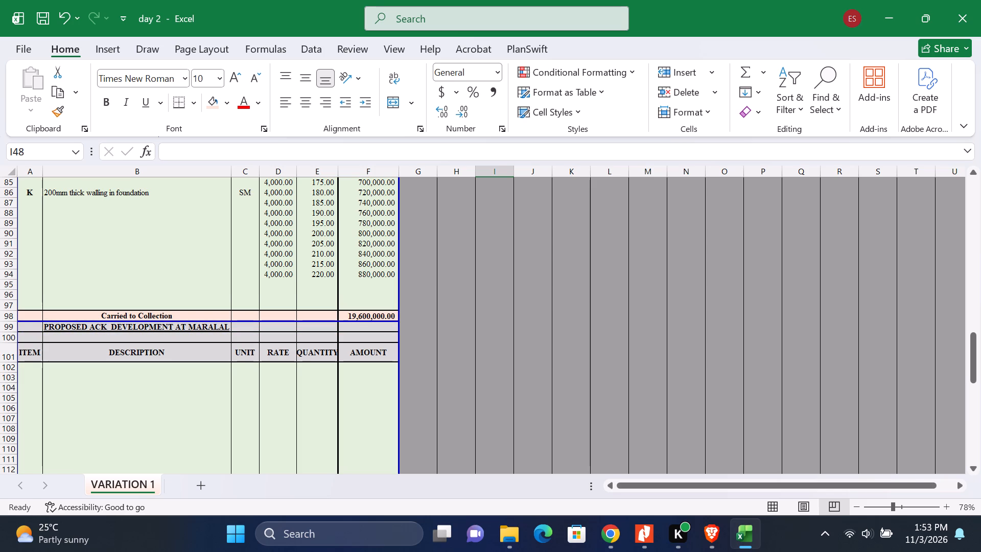
# Review the page breaks and heading rows of pages 2 and 3 and compare their fills.
pyautogui.scroll(6, 256, 323)
pyautogui.scroll(-4, 256, 323)
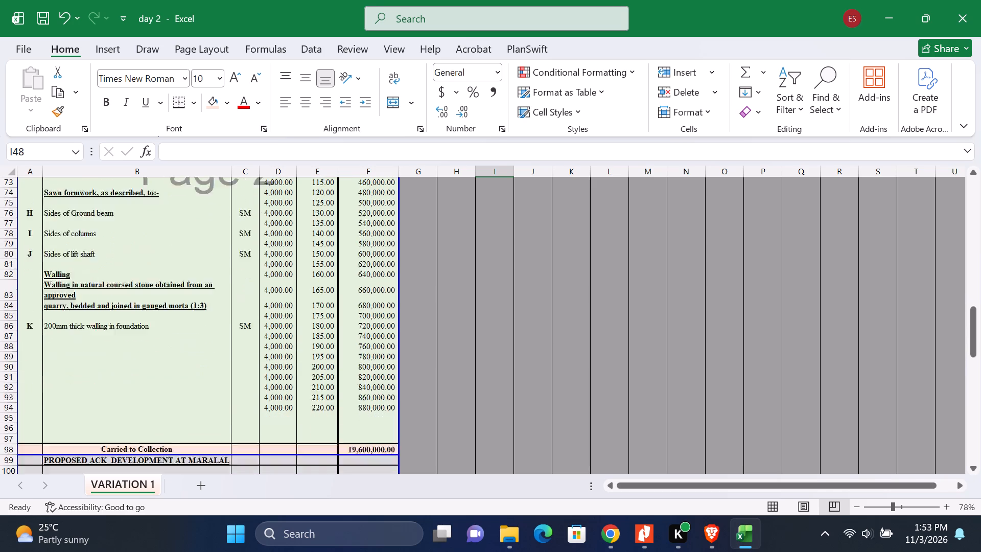
pyautogui.scroll(-3, 256, 323)
pyautogui.scroll(19, 256, 323)
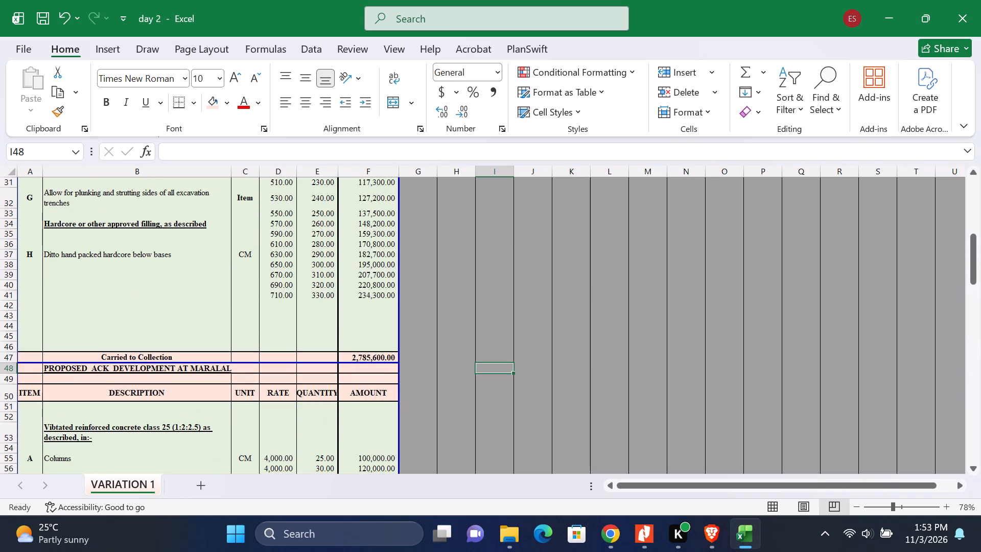
pyautogui.scroll(-5, 256, 323)
pyautogui.scroll(1, 256, 323)
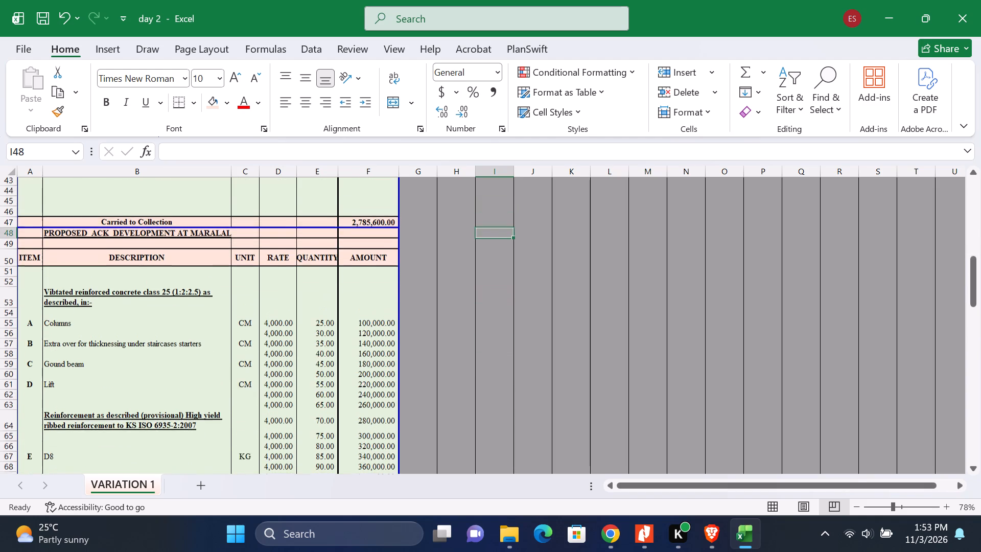
pyautogui.scroll(-14, 256, 323)
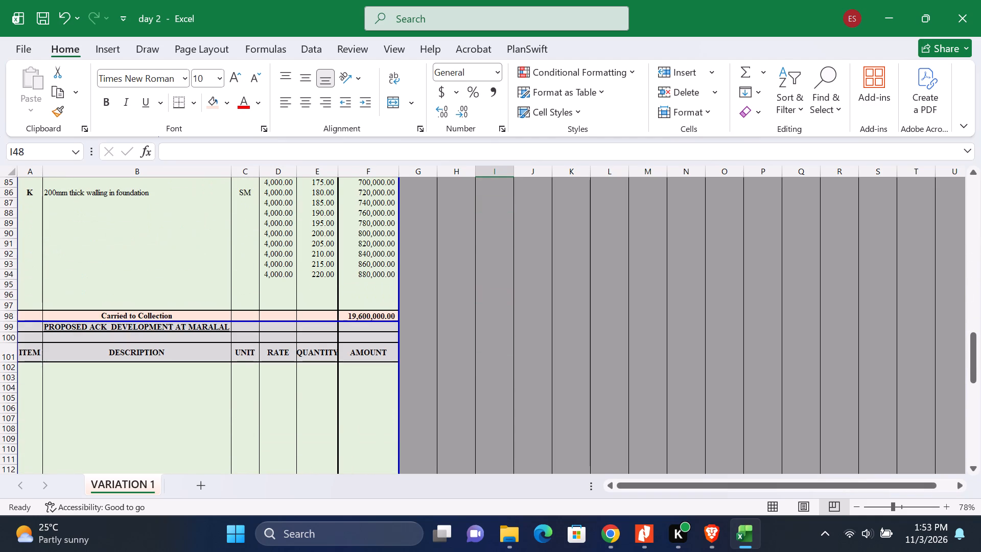
# Apply the same light orange fill to the page 3 title and column heading rows, A99:F101.
pyautogui.moveTo(36, 328); pyautogui.dragTo(173, 342)
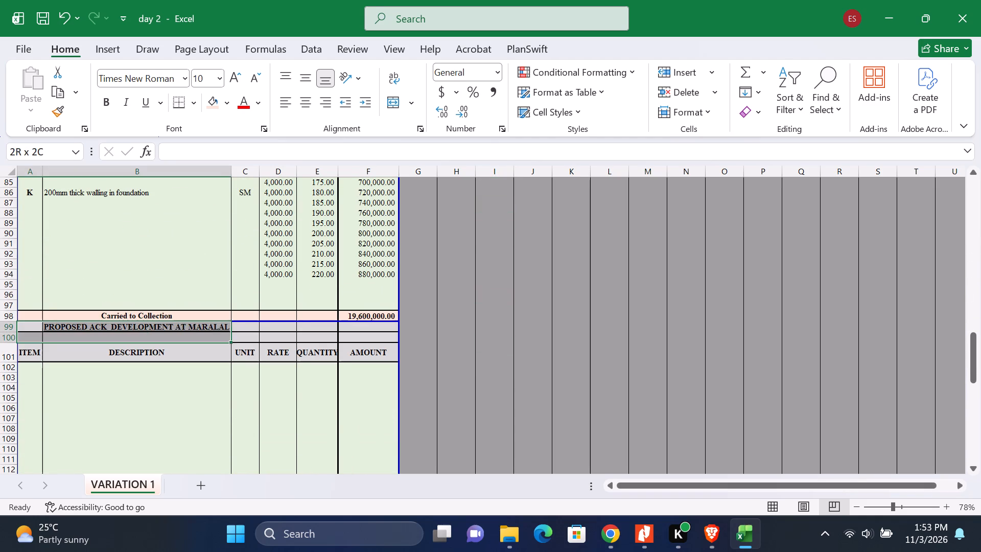
pyautogui.moveTo(173, 342); pyautogui.dragTo(377, 347)
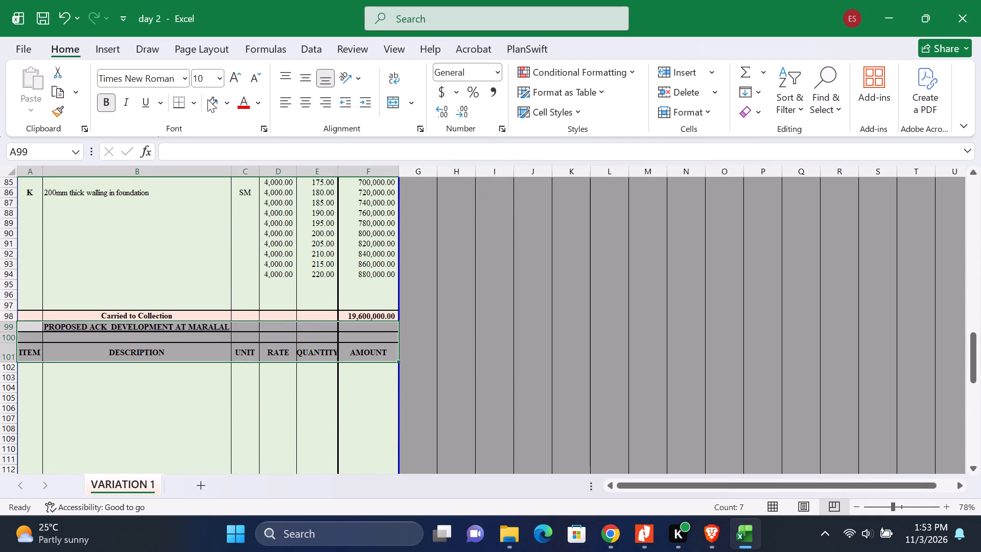
pyautogui.click(207, 99)
pyautogui.click(245, 401)
# Move the automatic page break above row 154 down past the TOTAL VARIATIONS row so that page 3 ends at row 155.
pyautogui.scroll(-2, 248, 344)
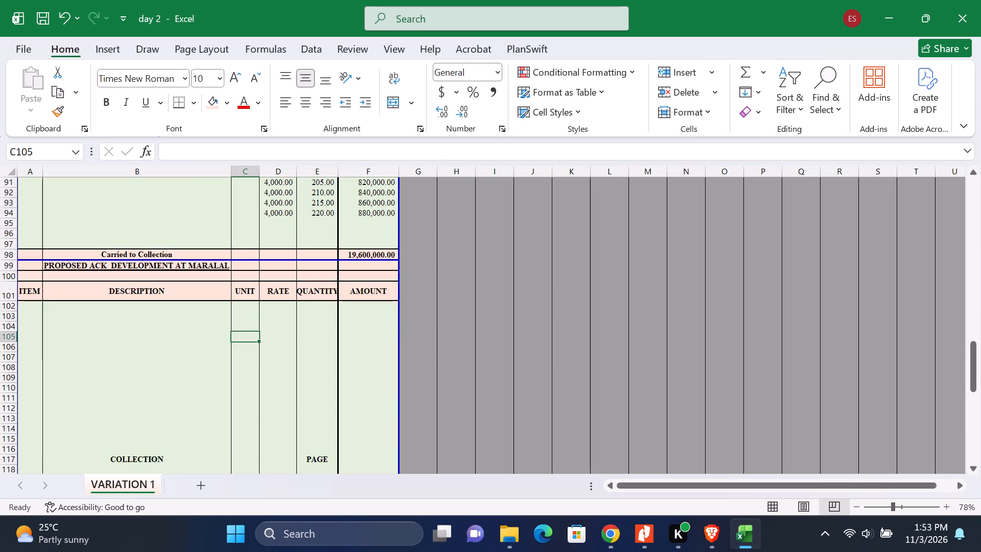
pyautogui.scroll(-17, 248, 344)
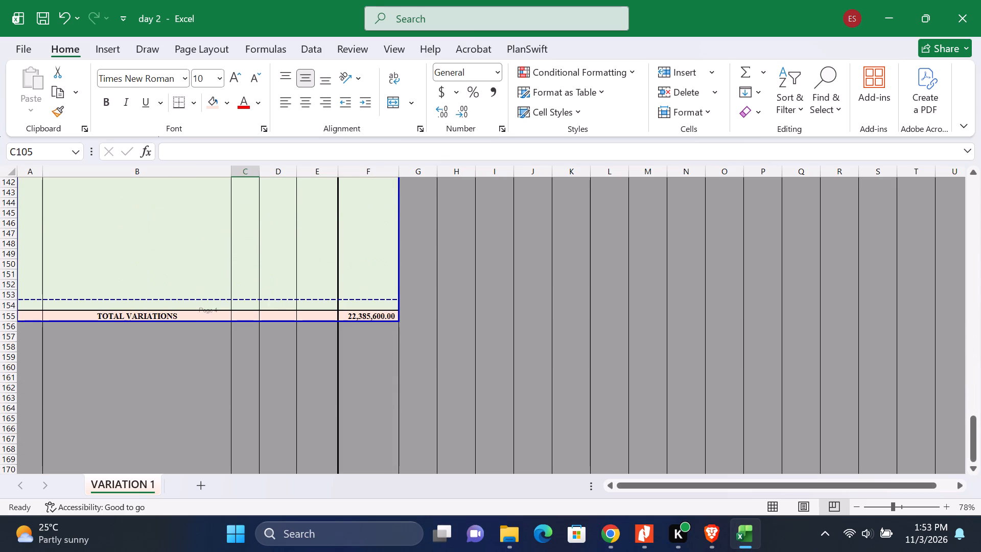
pyautogui.moveTo(252, 298); pyautogui.dragTo(254, 321)
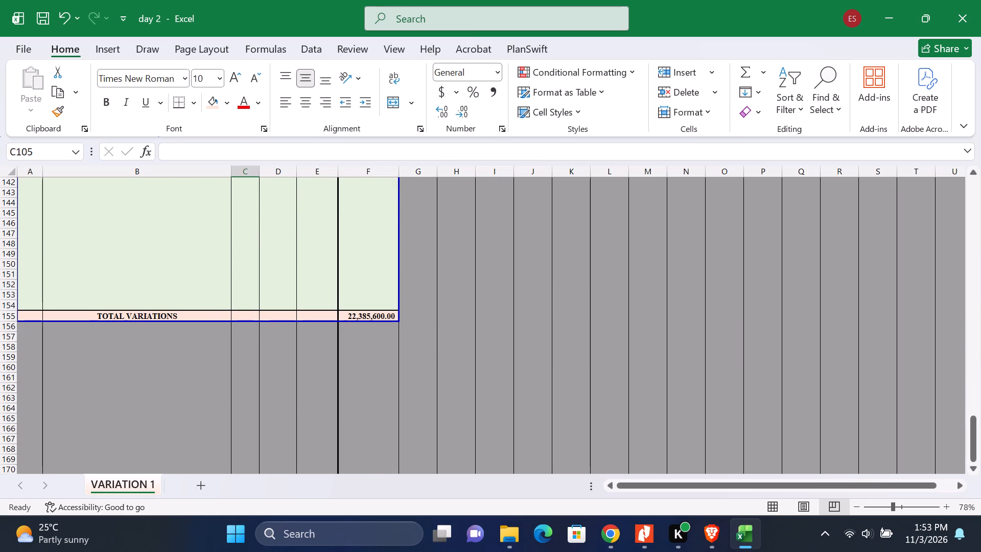
pyautogui.click(316, 267)
# Review the page breaks and row fills from the end of page 3 back up to page 1.
pyautogui.scroll(8, 316, 267)
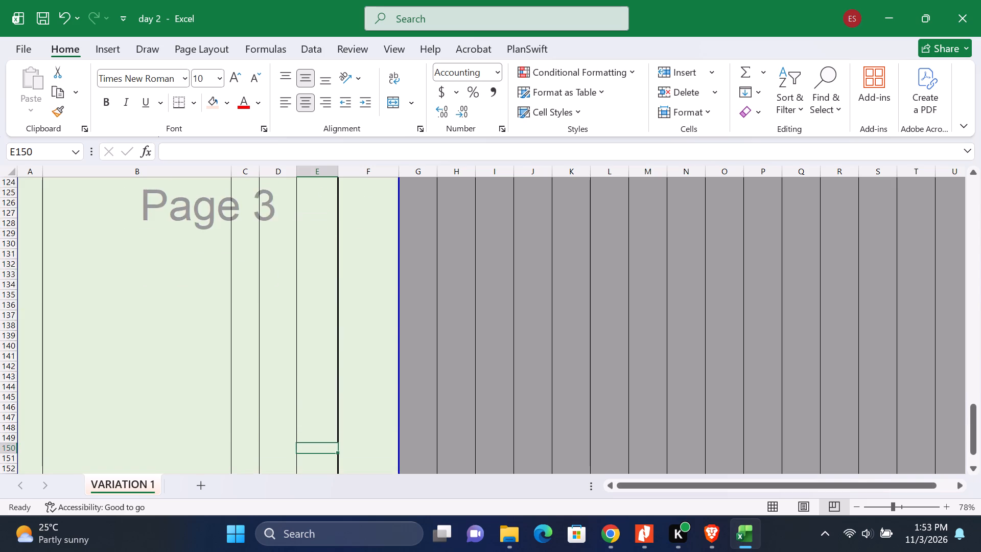
pyautogui.scroll(19, 317, 267)
pyautogui.scroll(8, 316, 266)
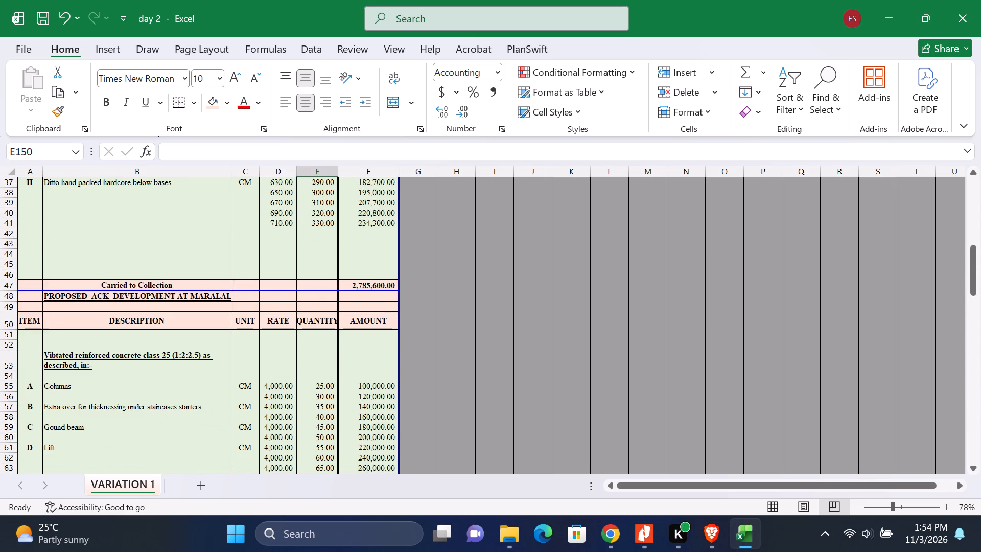
pyautogui.scroll(17, 232, 274)
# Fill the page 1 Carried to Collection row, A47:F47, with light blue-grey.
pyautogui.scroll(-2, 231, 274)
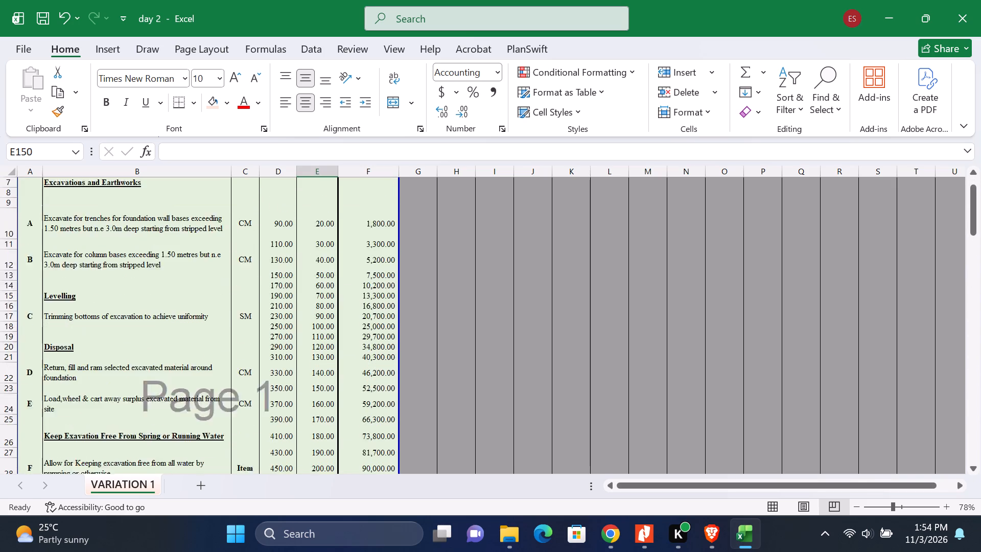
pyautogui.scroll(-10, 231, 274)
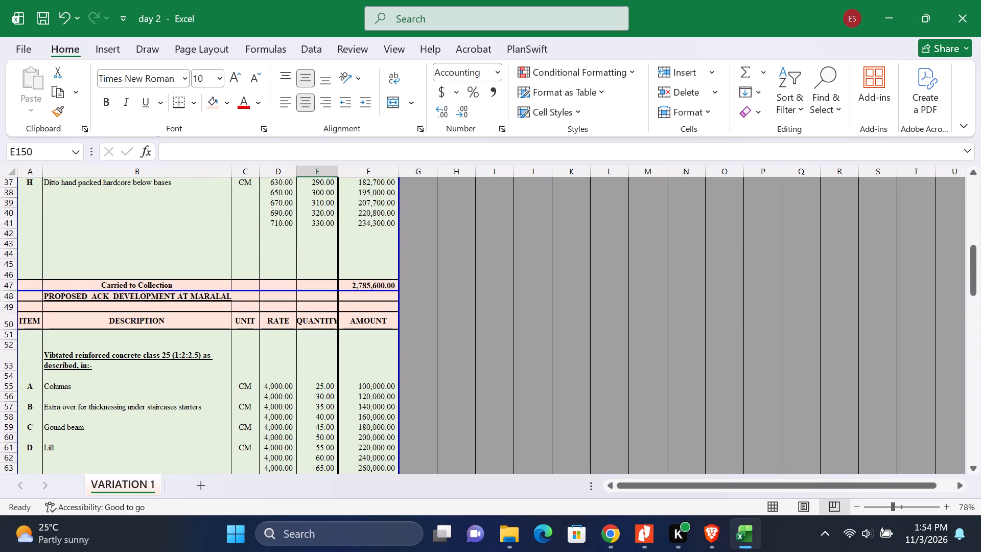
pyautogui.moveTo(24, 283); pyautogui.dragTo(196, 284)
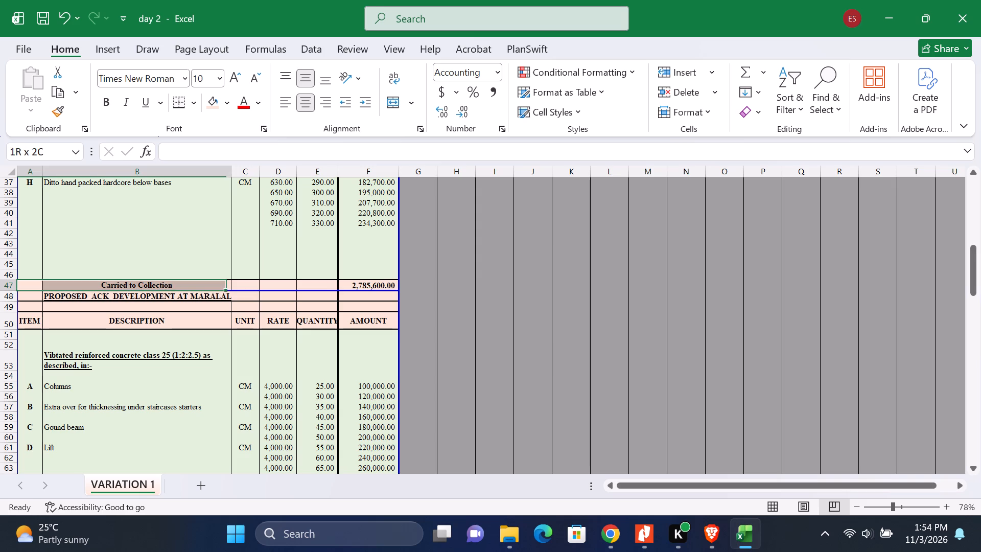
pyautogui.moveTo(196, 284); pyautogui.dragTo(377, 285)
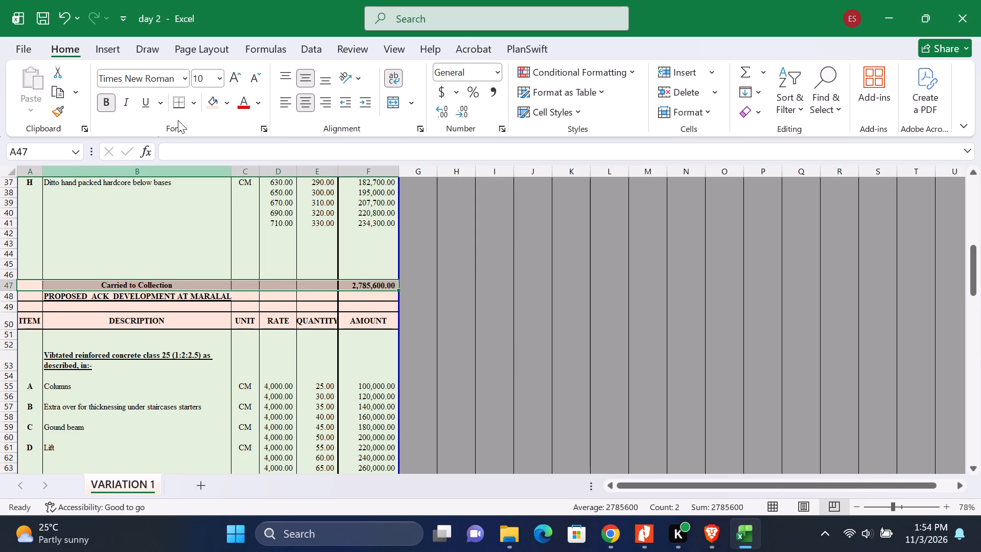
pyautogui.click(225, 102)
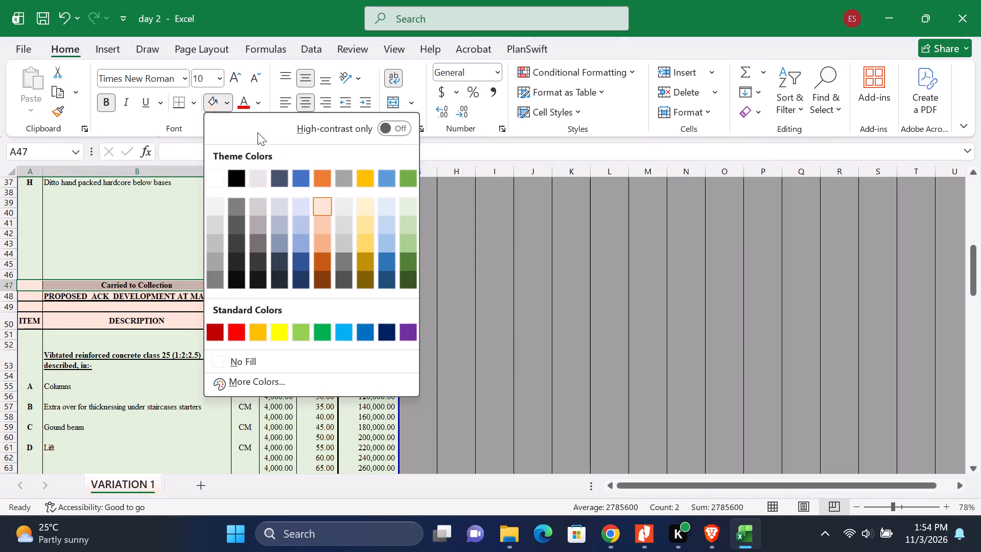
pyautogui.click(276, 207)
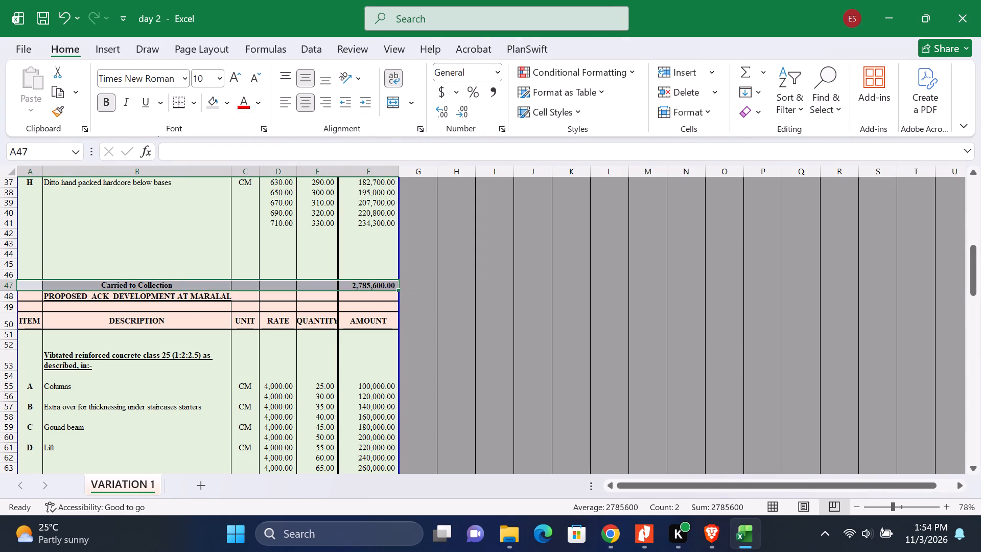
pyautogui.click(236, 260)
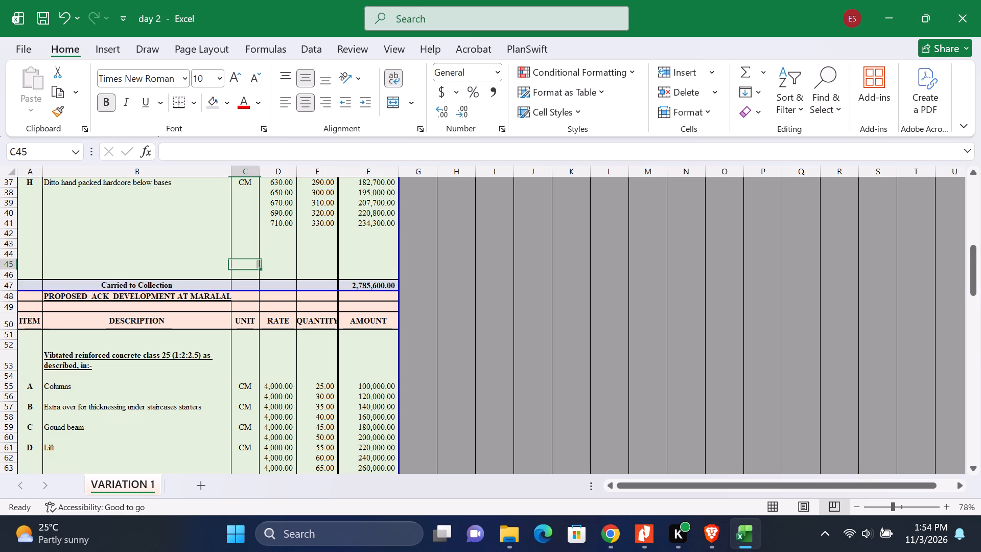
# Fill the whole page 1 Carried to Collection row, A47:F47, with standard yellow.
pyautogui.moveTo(29, 284); pyautogui.dragTo(109, 284)
pyautogui.moveTo(133, 284); pyautogui.dragTo(172, 284)
pyautogui.moveTo(314, 284); pyautogui.dragTo(366, 284)
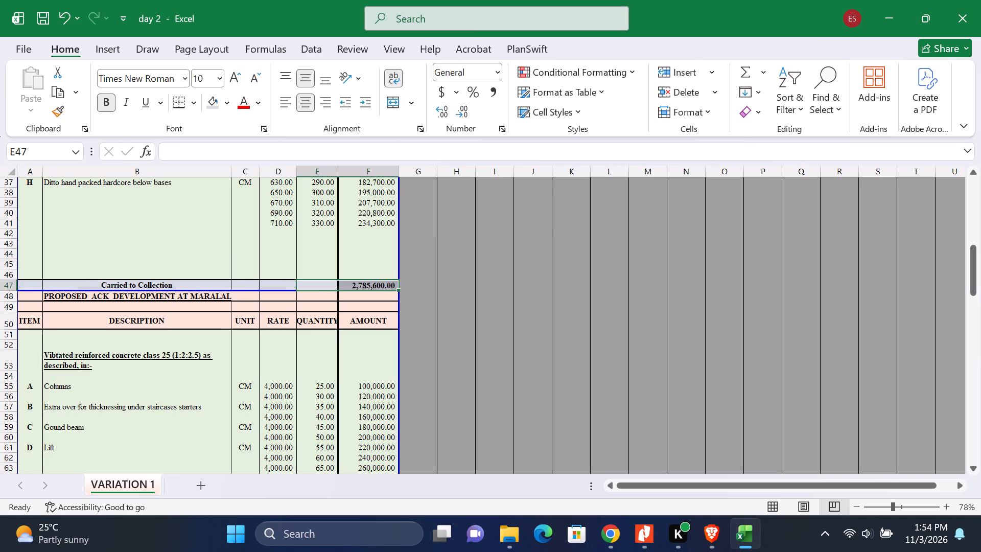
pyautogui.click(227, 100)
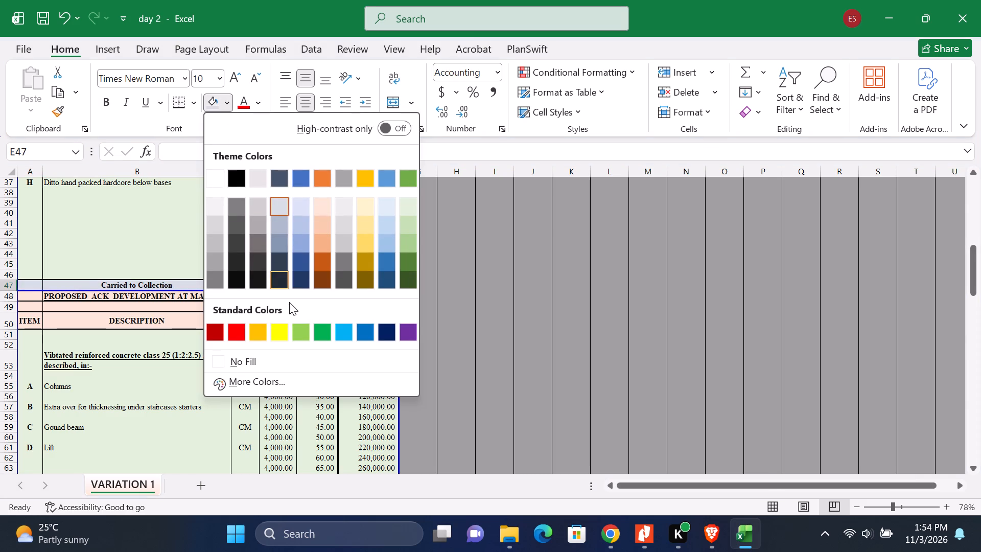
pyautogui.click(277, 328)
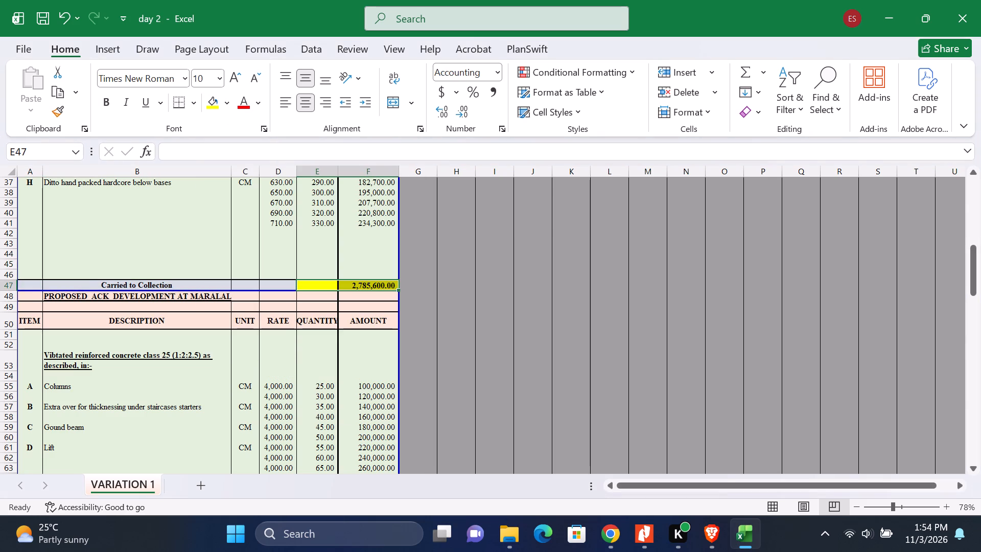
pyautogui.moveTo(25, 282); pyautogui.dragTo(315, 284)
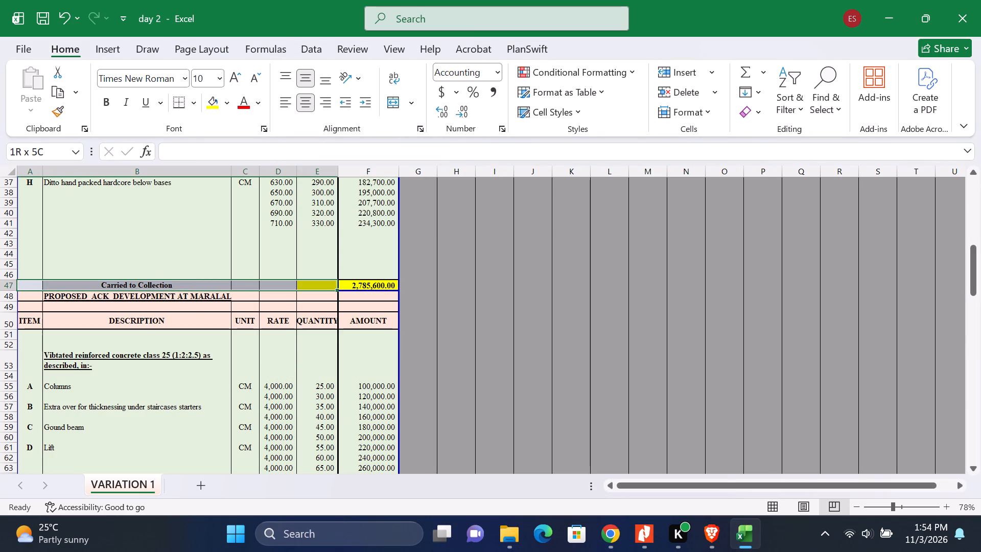
pyautogui.moveTo(315, 284); pyautogui.dragTo(373, 284)
pyautogui.click(212, 99)
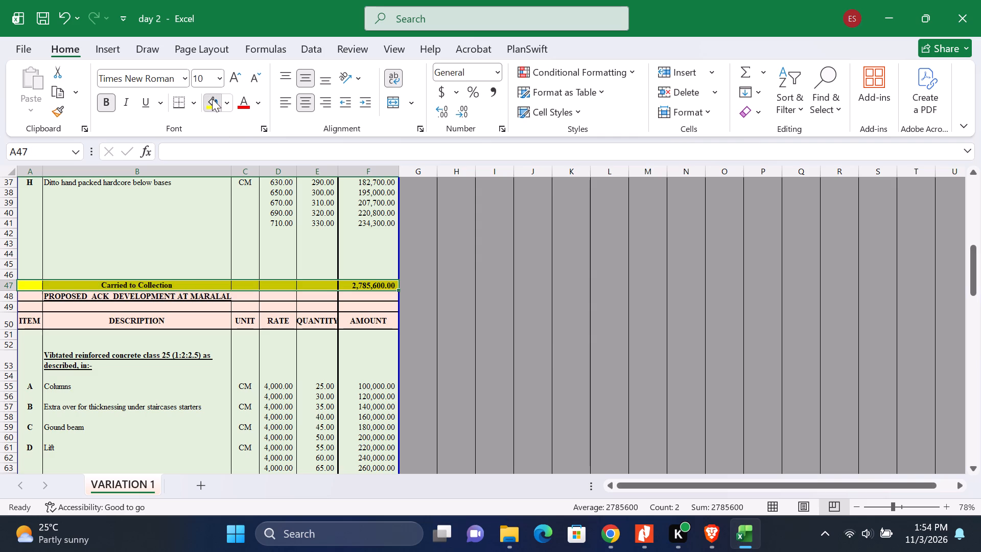
pyautogui.click(232, 232)
# Apply the same yellow fill to the page 2 Carried to Collection row, A98:F98.
pyautogui.scroll(5, 289, 267)
pyautogui.scroll(-6, 289, 267)
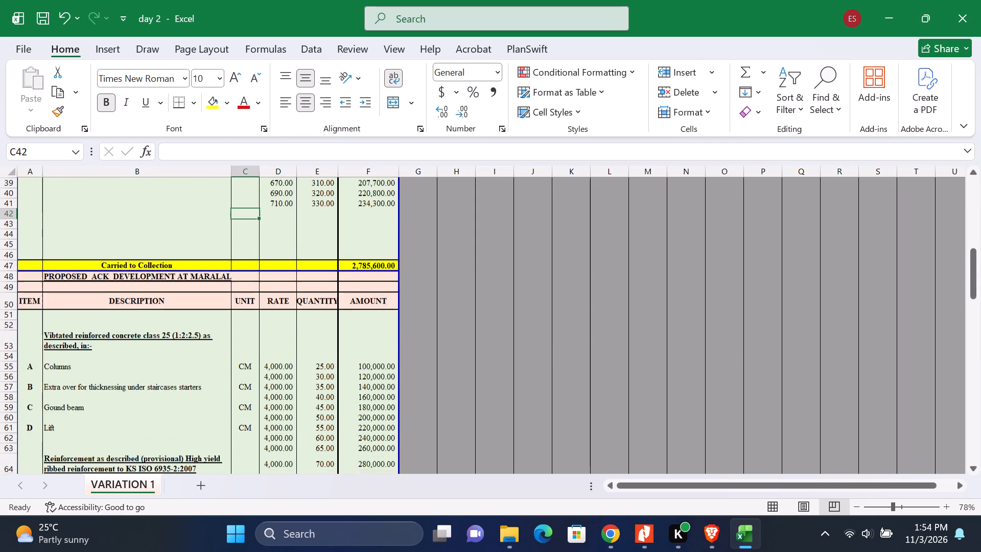
pyautogui.scroll(-20, 289, 267)
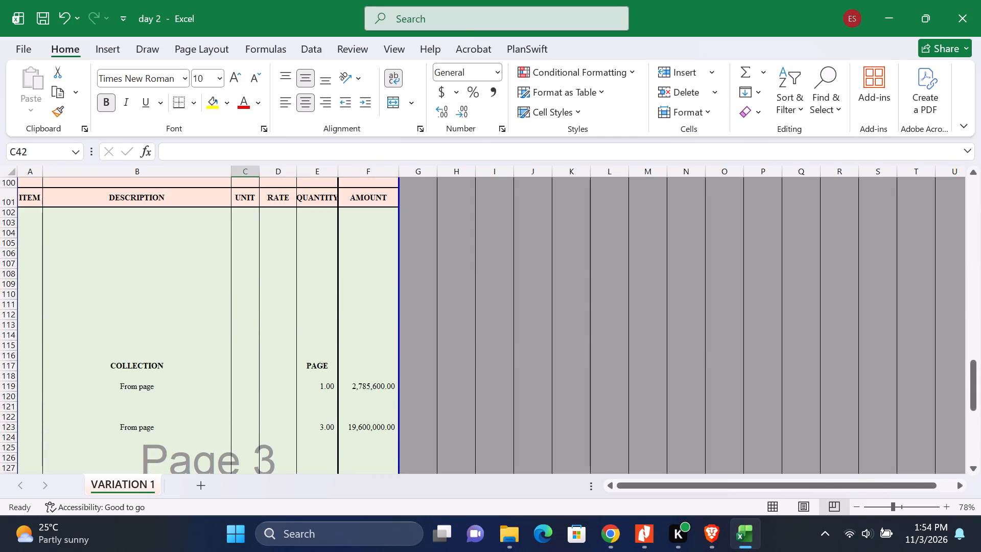
pyautogui.scroll(-7, 289, 267)
pyautogui.scroll(11, 289, 267)
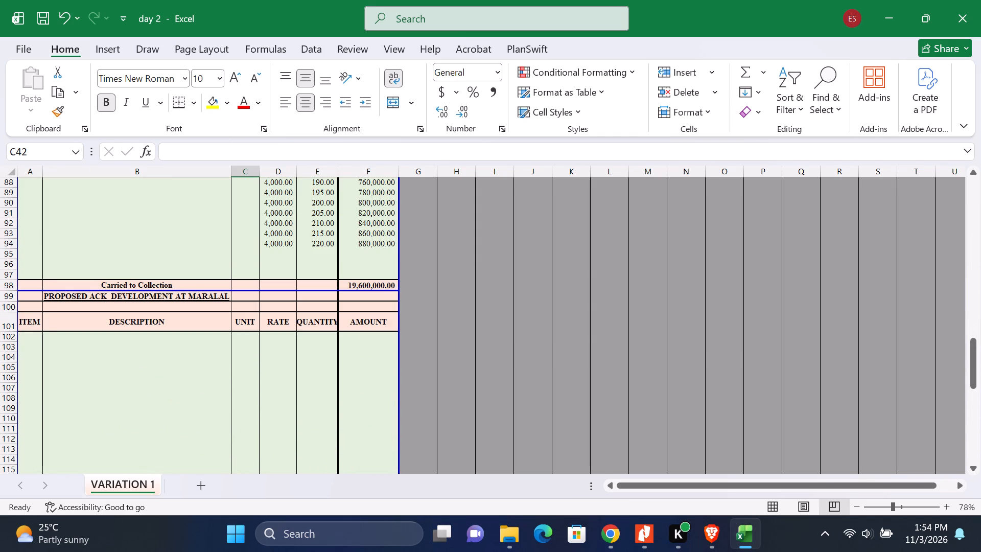
pyautogui.moveTo(25, 283); pyautogui.dragTo(367, 283)
pyautogui.click(210, 101)
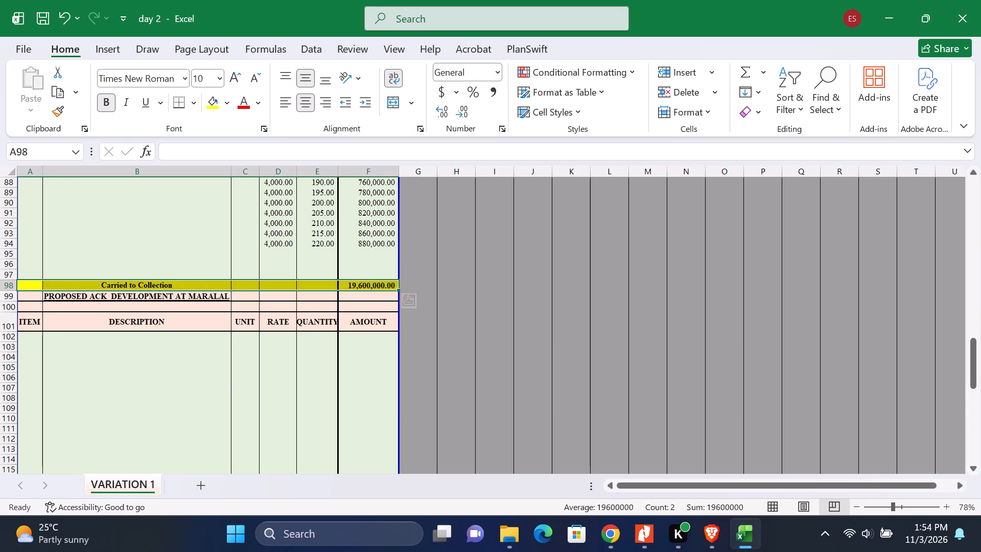
pyautogui.click(290, 413)
# Apply the same yellow fill to the TOTAL VARIATIONS row, A155:F155.
pyautogui.scroll(-19, 246, 303)
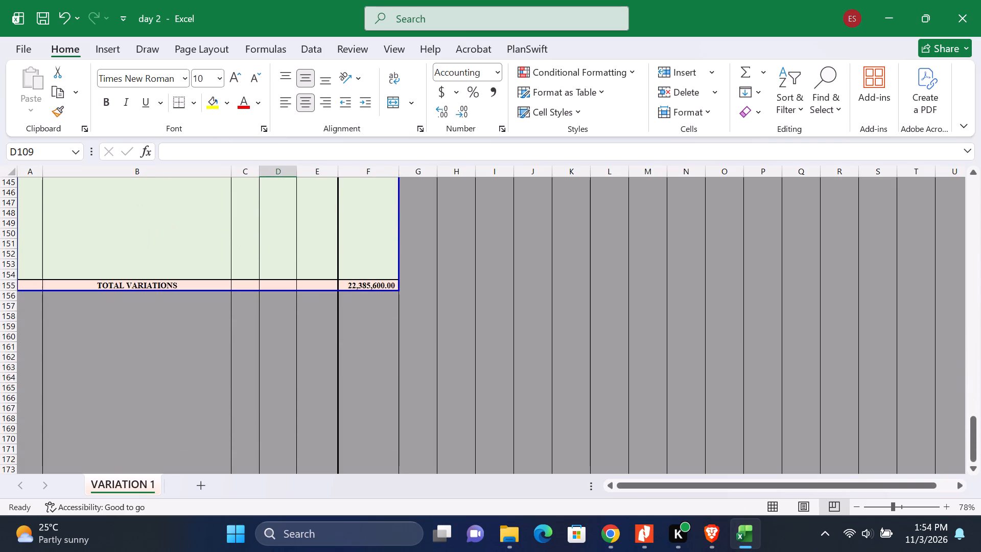
pyautogui.moveTo(27, 285); pyautogui.dragTo(240, 288)
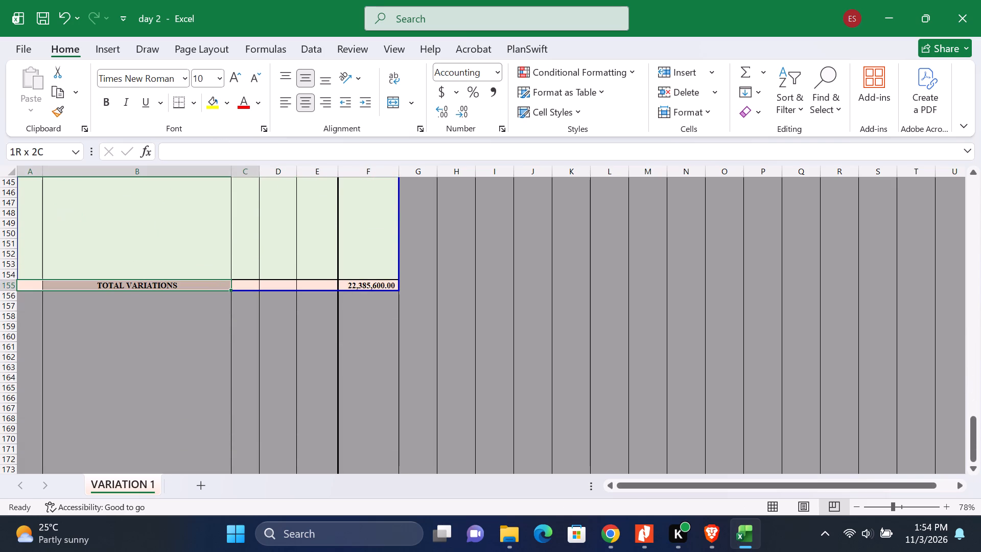
pyautogui.moveTo(240, 288); pyautogui.dragTo(363, 286)
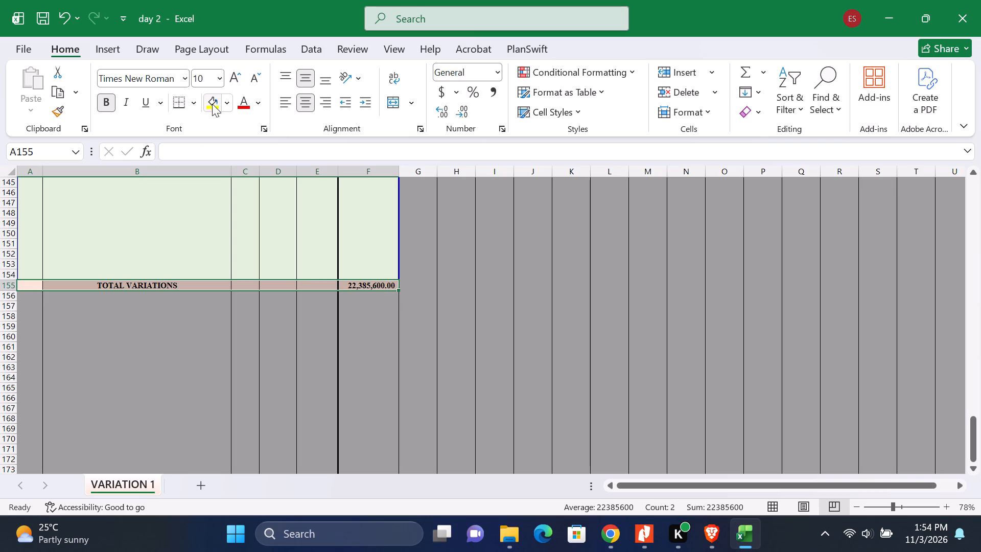
pyautogui.click(212, 104)
pyautogui.click(265, 239)
# Check the fills of the total and heading rows from page 3 back up through page 2.
pyautogui.scroll(6, 327, 290)
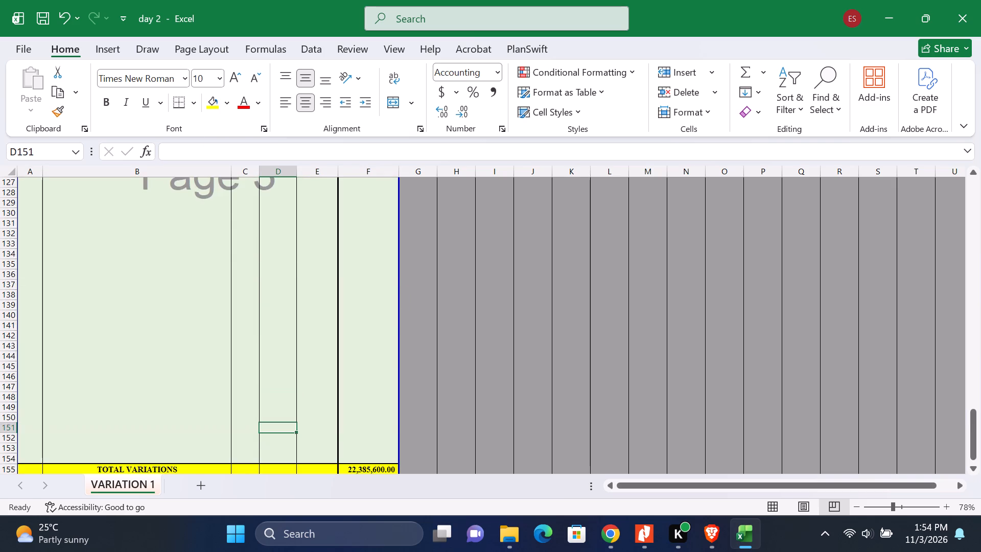
pyautogui.scroll(15, 332, 292)
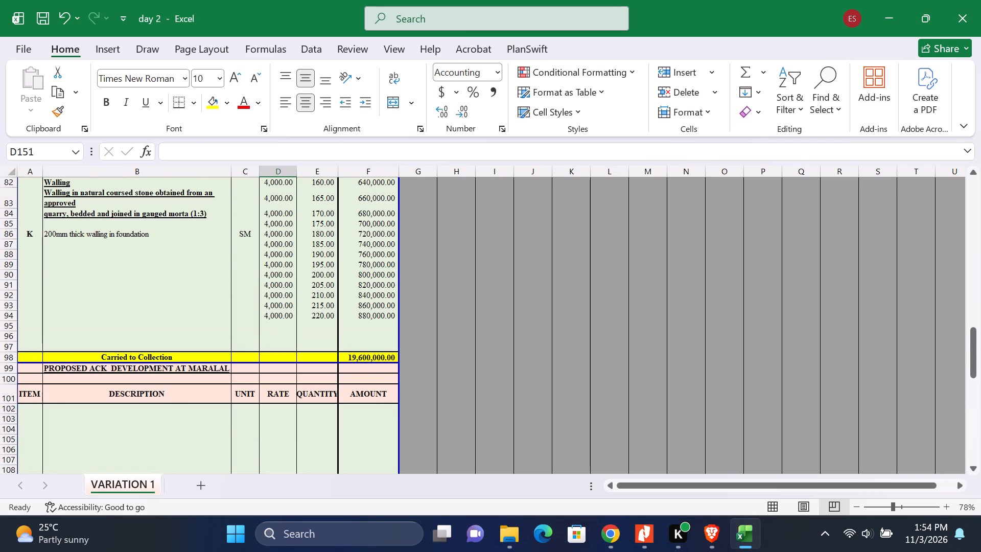
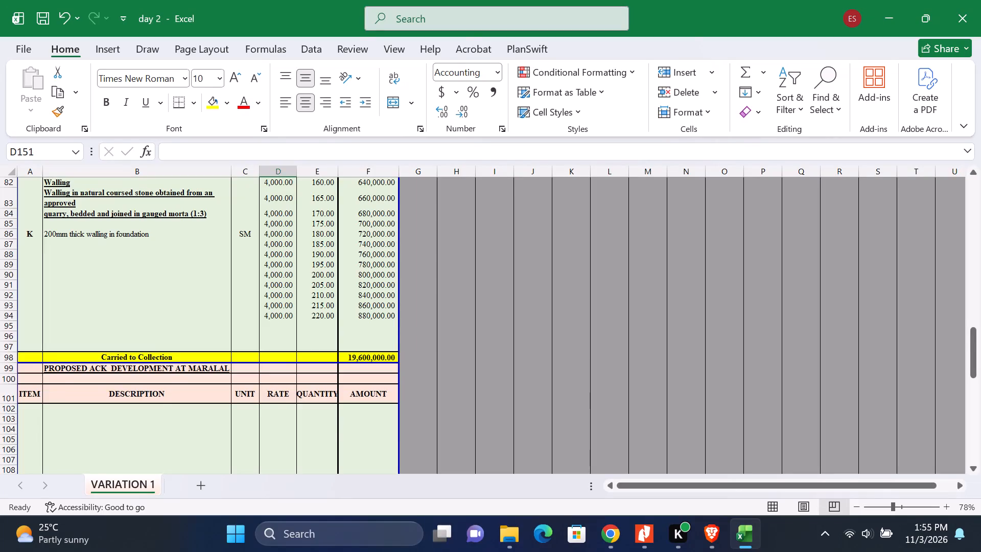
# Merge and centre the project title across A1:F1 on page 1.
pyautogui.scroll(6, 199, 233)
pyautogui.scroll(11, 195, 303)
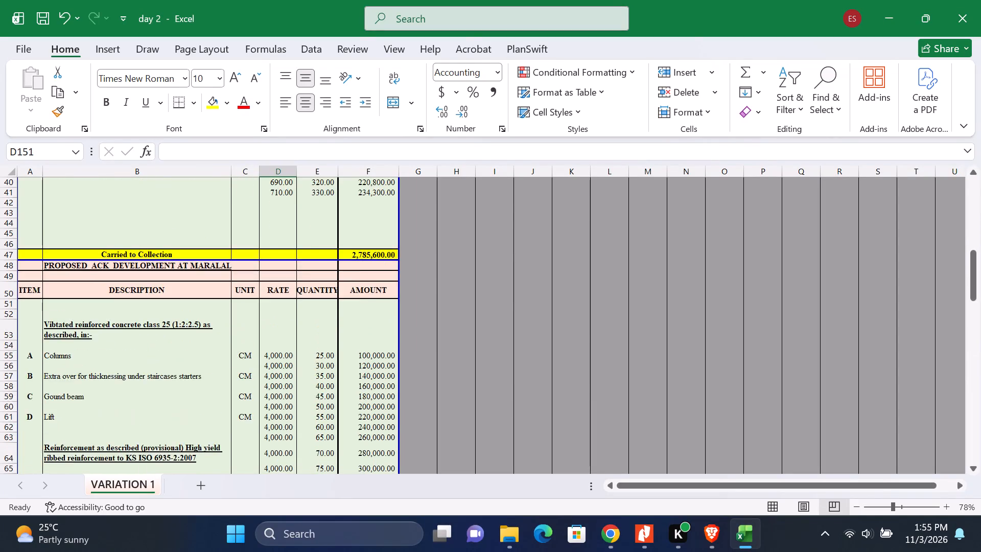
pyautogui.scroll(15, 197, 310)
pyautogui.scroll(7, 196, 310)
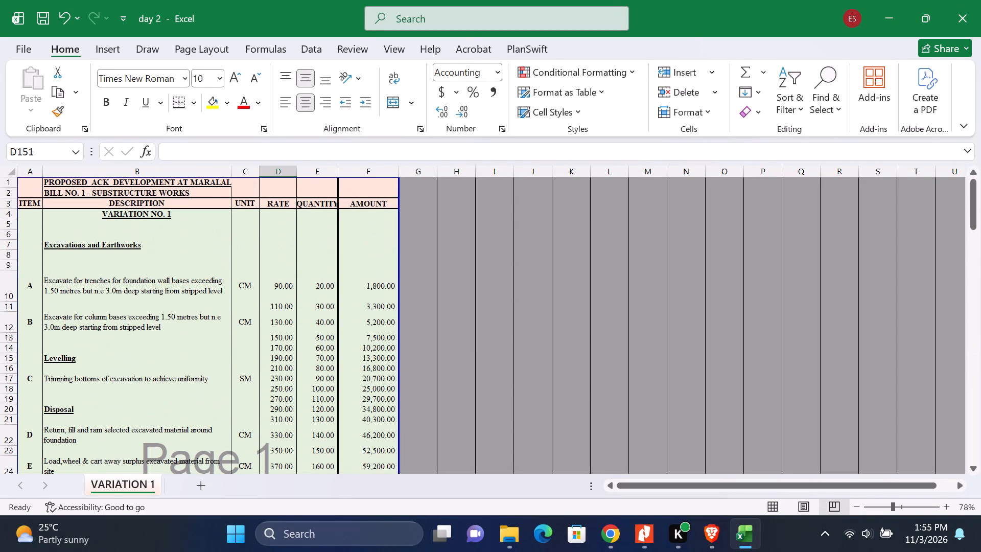
pyautogui.scroll(7, 190, 268)
pyautogui.moveTo(33, 189); pyautogui.dragTo(237, 192)
pyautogui.click(100, 178)
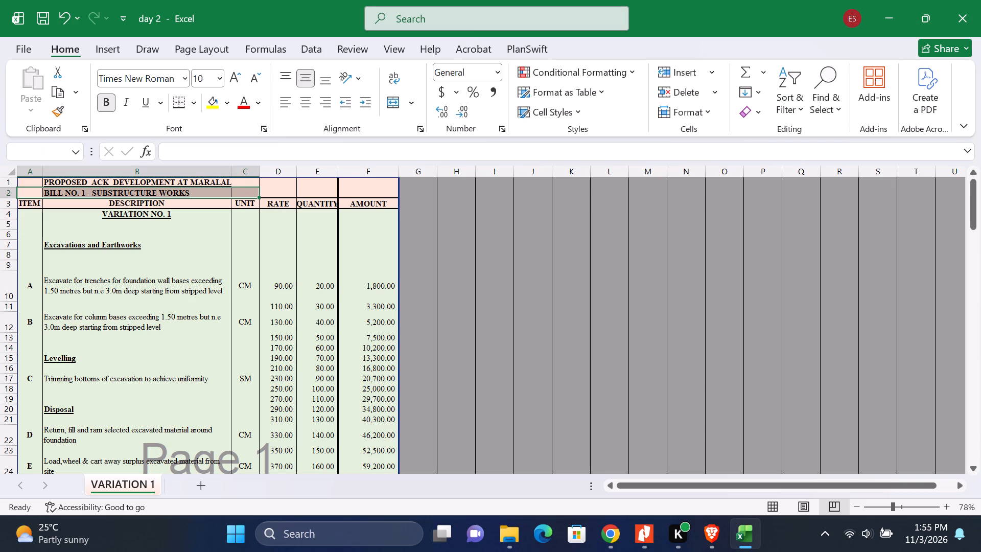
pyautogui.click(108, 245)
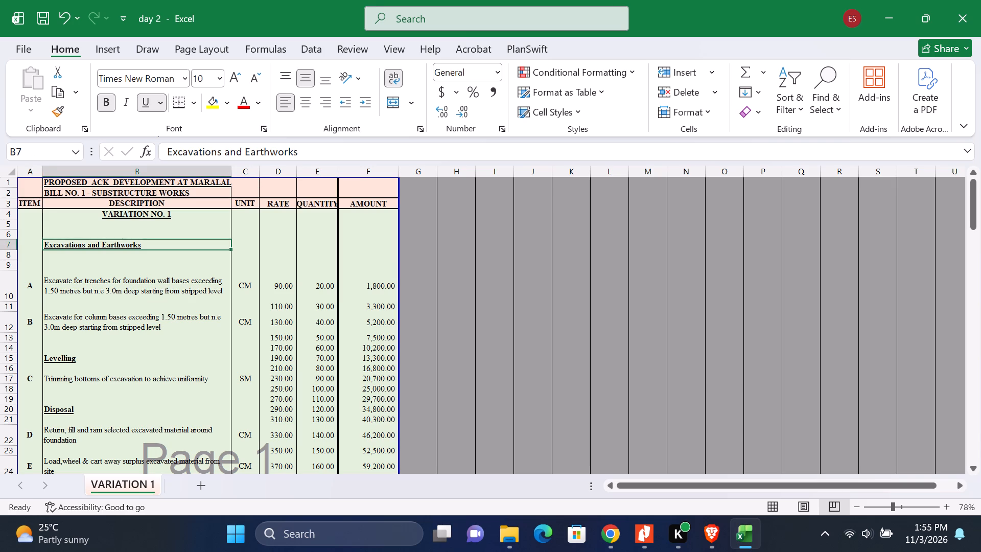
pyautogui.moveTo(33, 181); pyautogui.dragTo(301, 199)
pyautogui.click(299, 259)
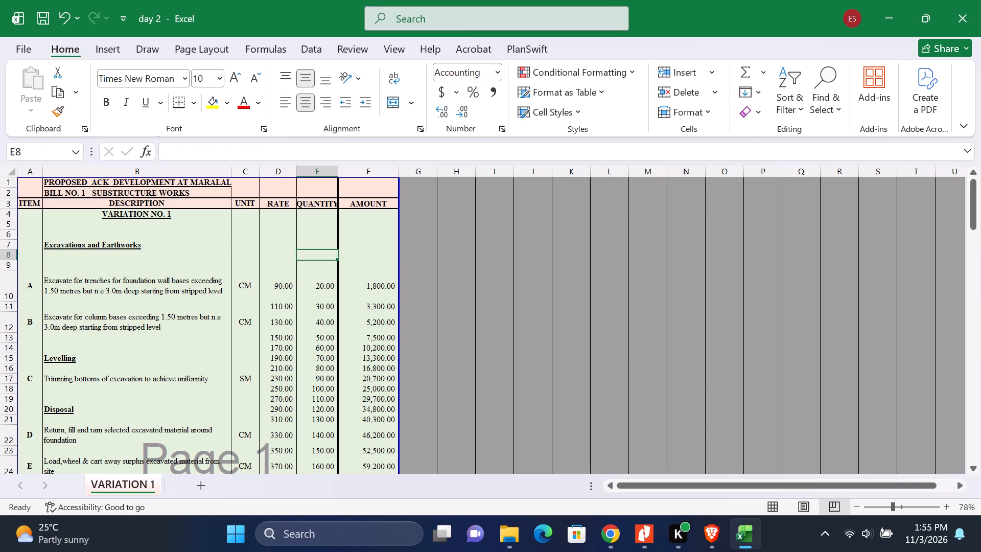
pyautogui.moveTo(24, 186); pyautogui.dragTo(360, 187)
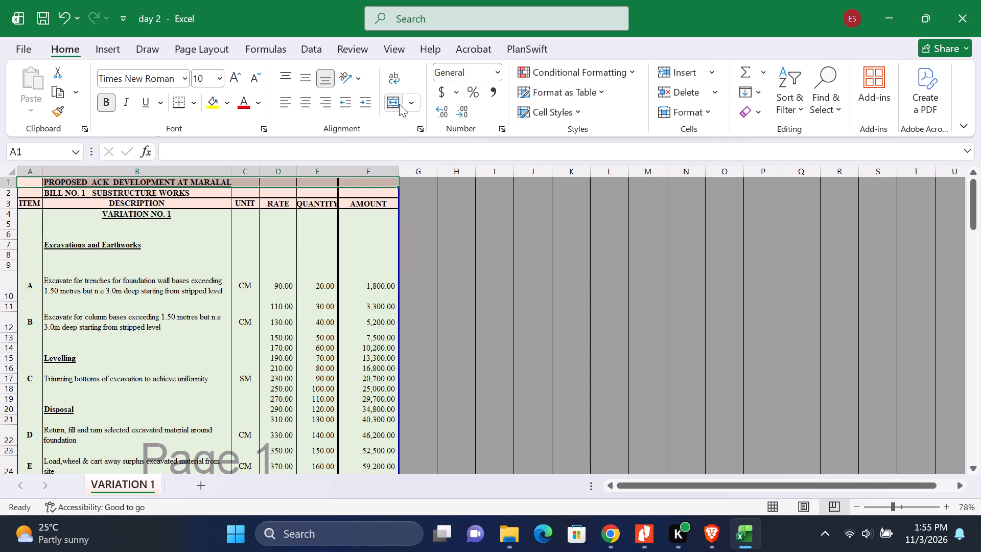
pyautogui.click(391, 98)
pyautogui.click(274, 249)
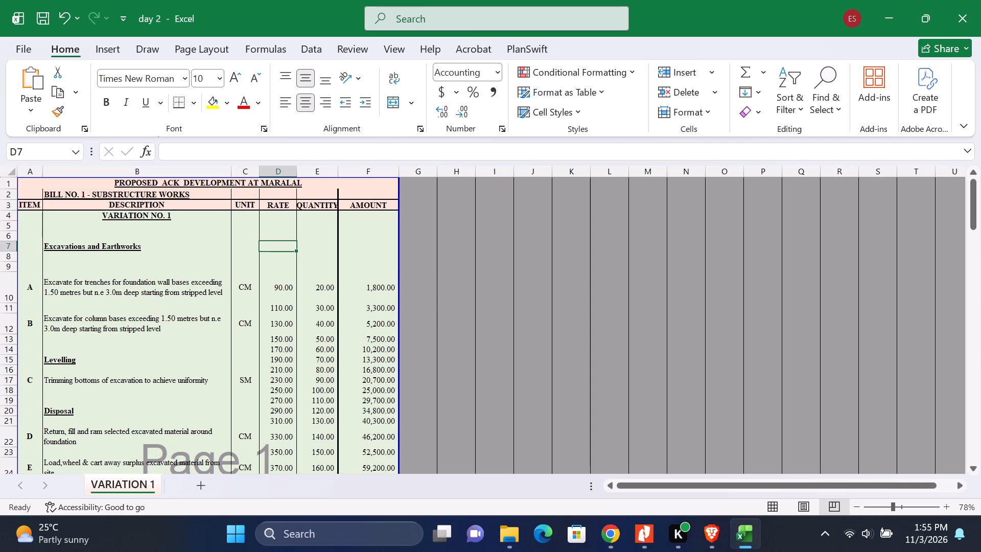
# Merge and centre the BILL NO. 1 - SUBSTRUCTURE WORKS heading across A2:F2.
pyautogui.moveTo(29, 195); pyautogui.dragTo(273, 195)
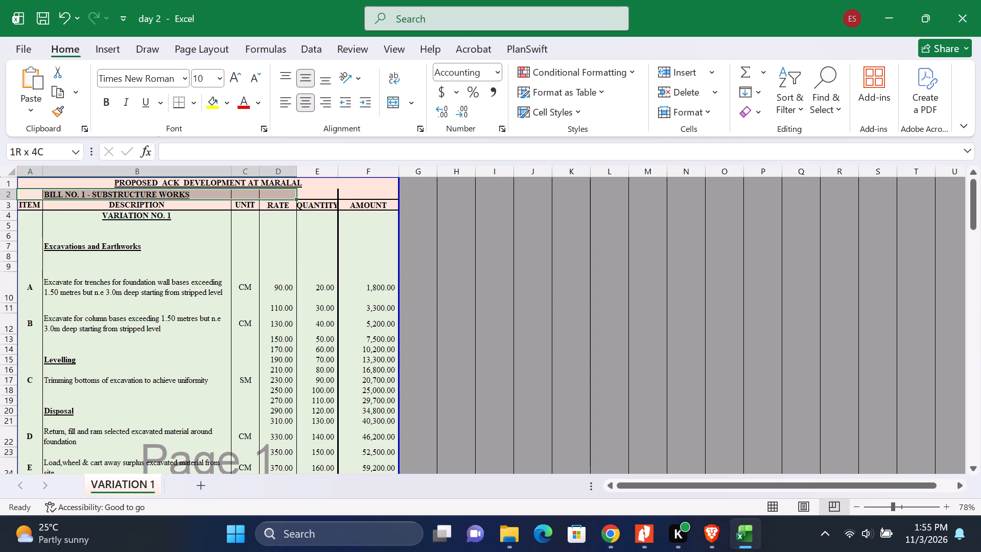
pyautogui.moveTo(273, 195); pyautogui.dragTo(360, 190)
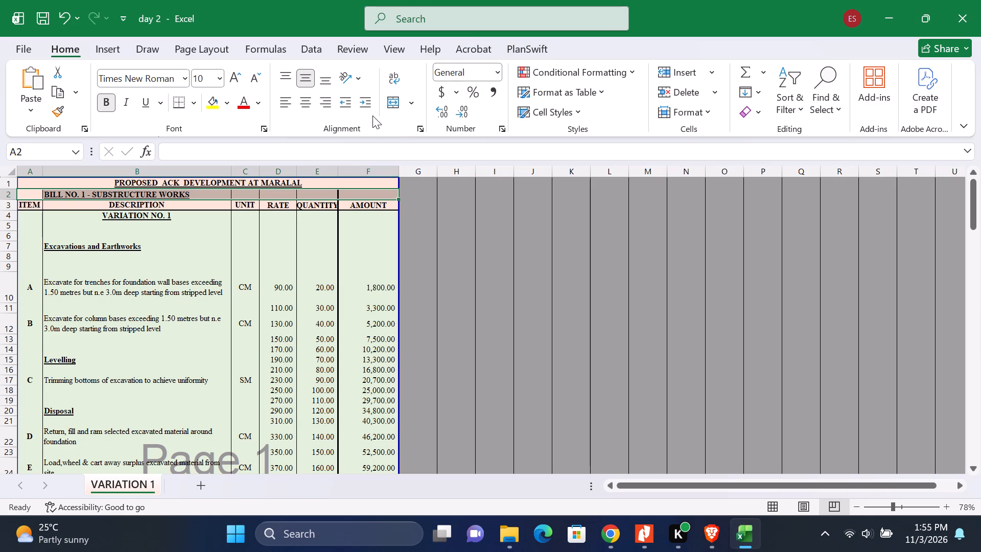
pyautogui.click(391, 104)
pyautogui.click(269, 301)
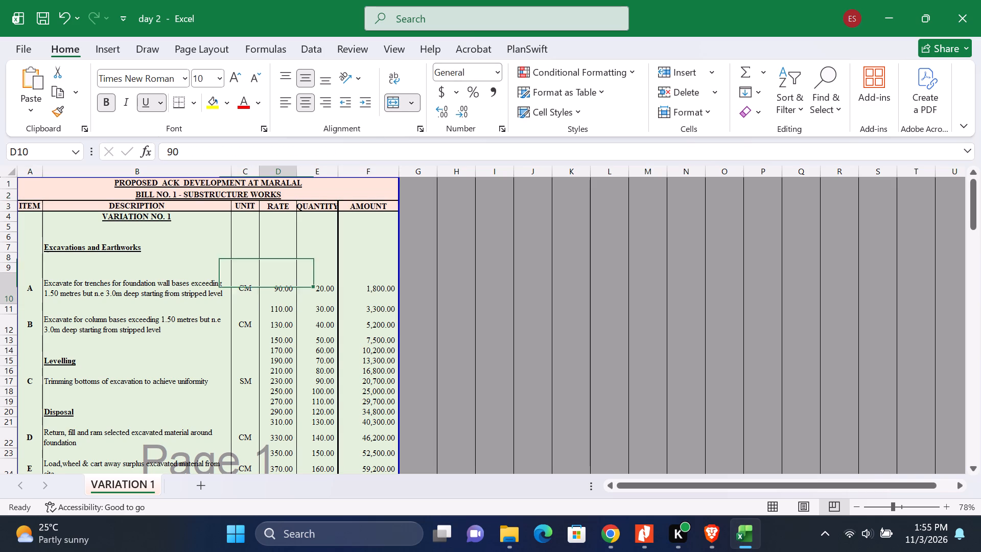
# Apply thick outside borders to merged title rows 1 and 2, and around the whole heading block A1:F3.
pyautogui.click(246, 186)
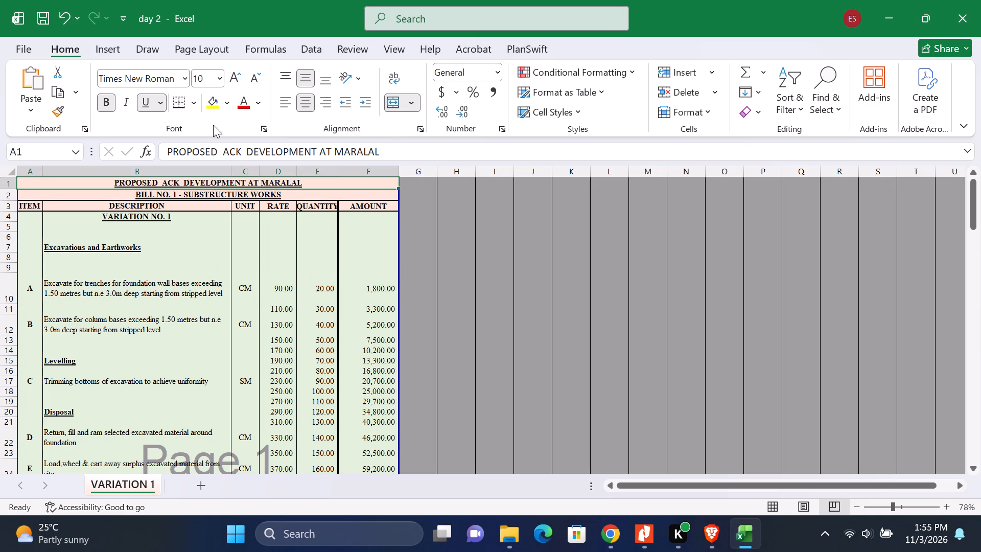
pyautogui.click(193, 104)
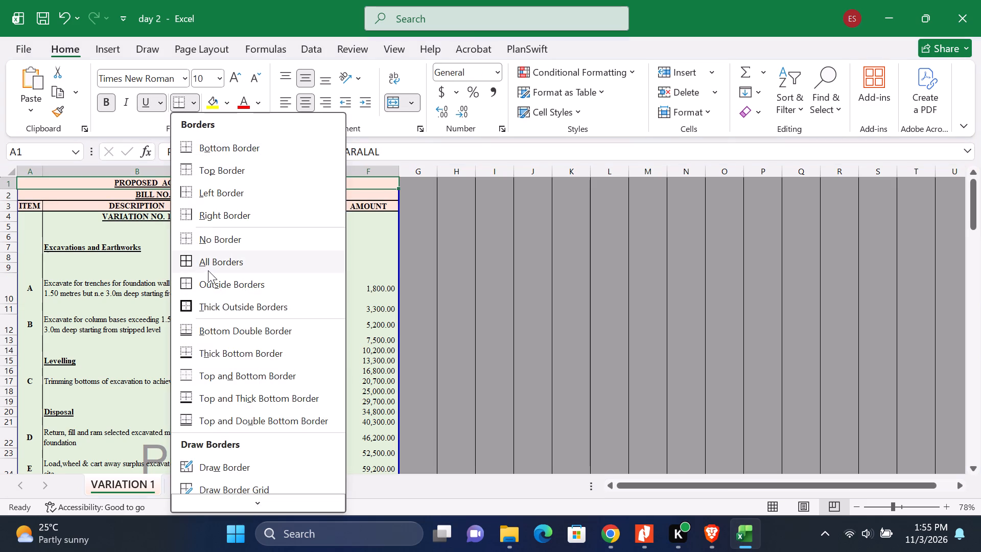
pyautogui.click(215, 302)
pyautogui.click(208, 193)
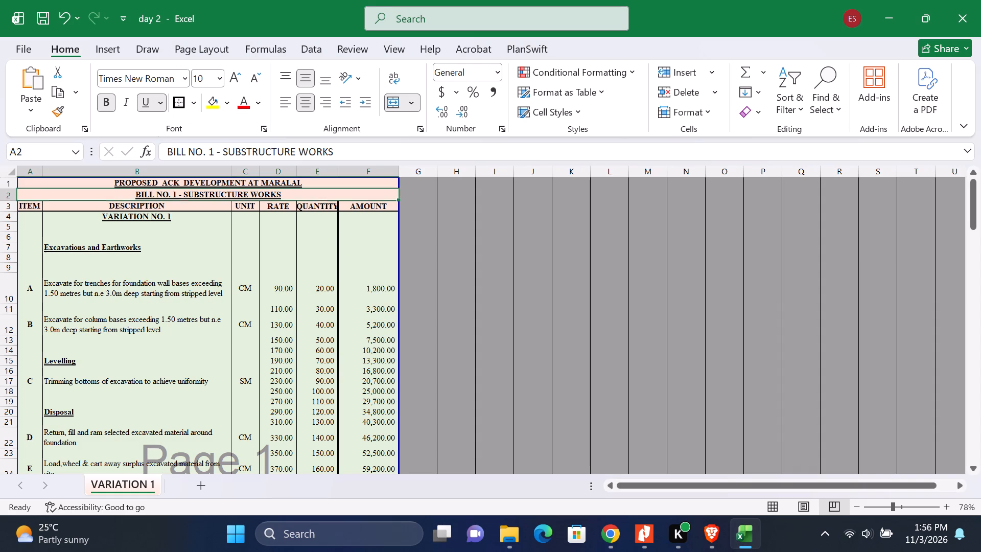
pyautogui.click(177, 97)
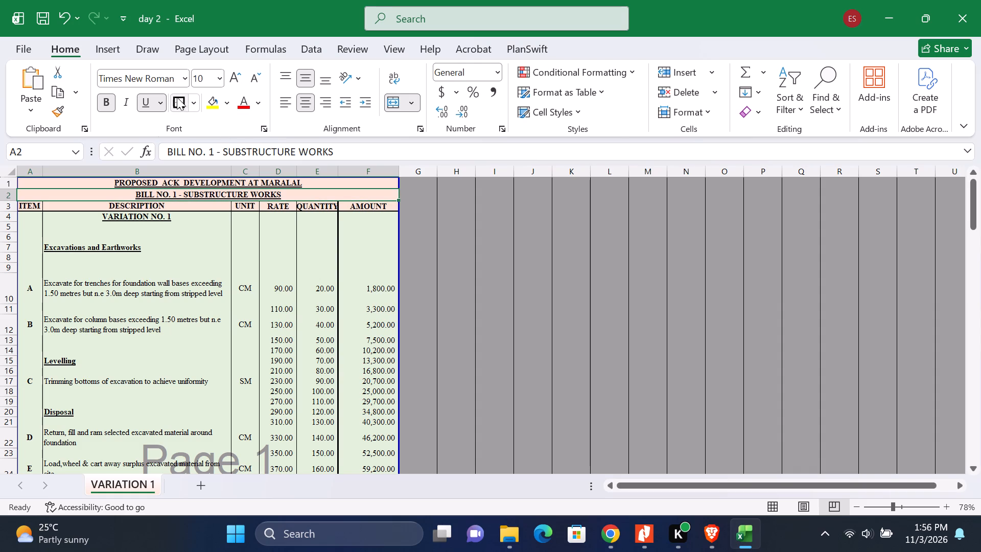
pyautogui.click(197, 313)
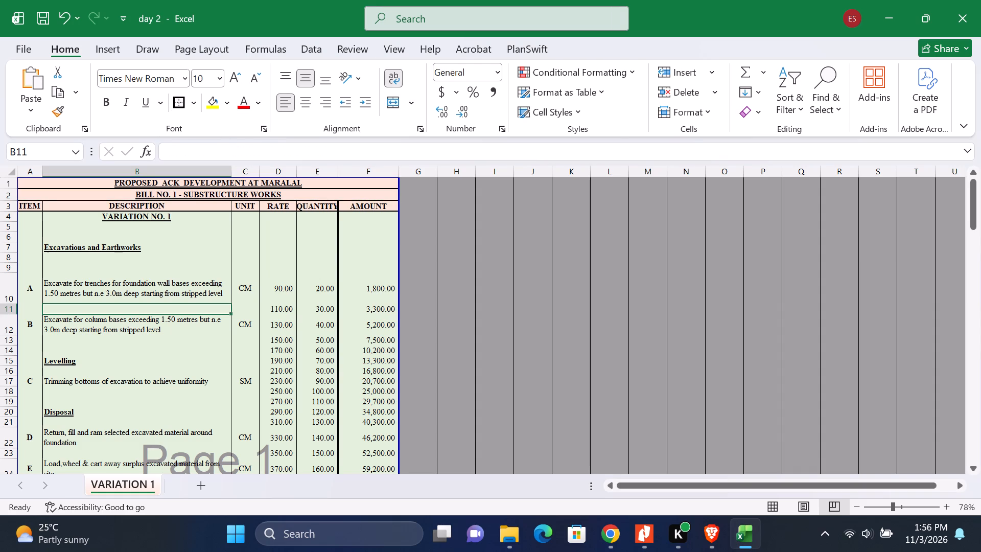
pyautogui.moveTo(143, 181); pyautogui.dragTo(147, 205)
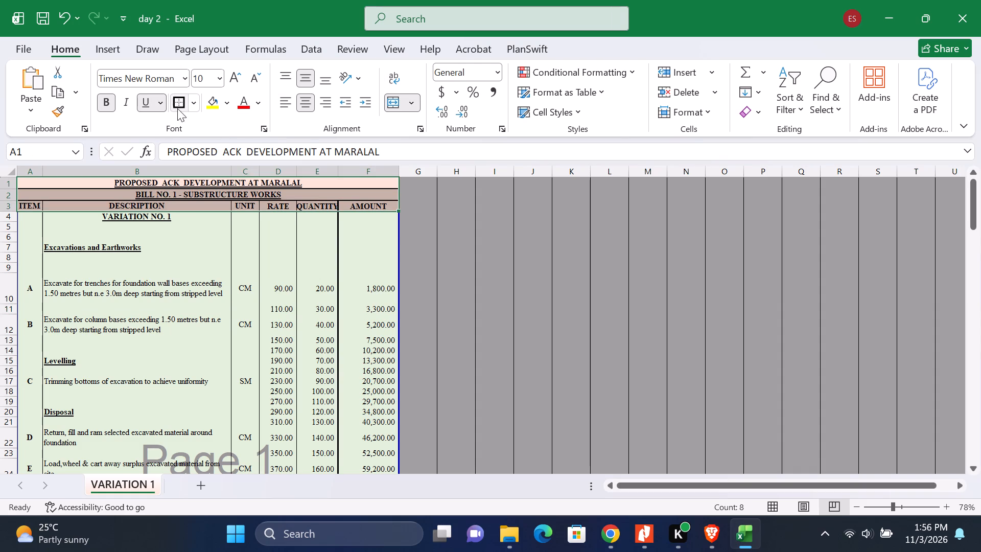
pyautogui.click(179, 105)
pyautogui.click(225, 352)
# Merge and centre the page 2 project title across A48:F48 and give it a thick outside border.
pyautogui.scroll(-5, 226, 340)
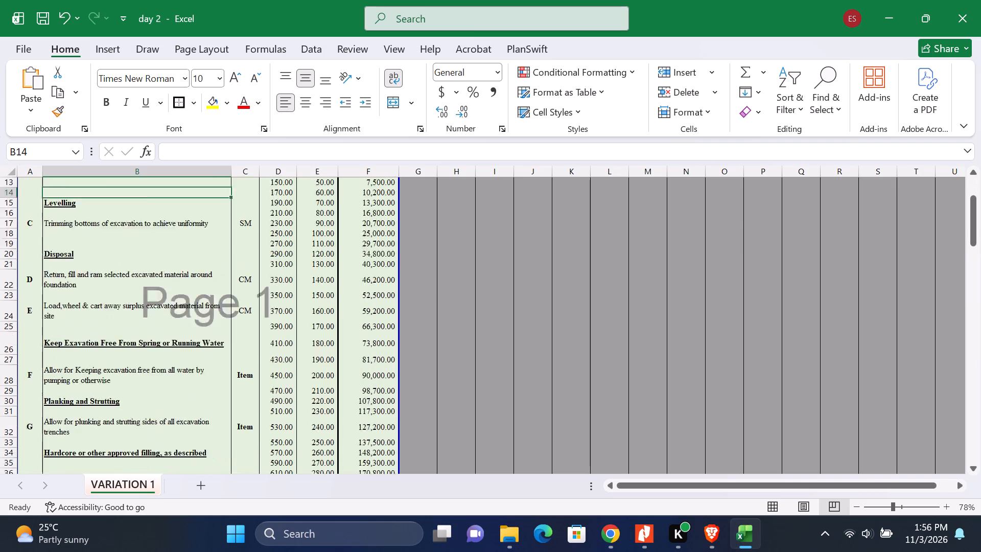
pyautogui.scroll(-6, 226, 340)
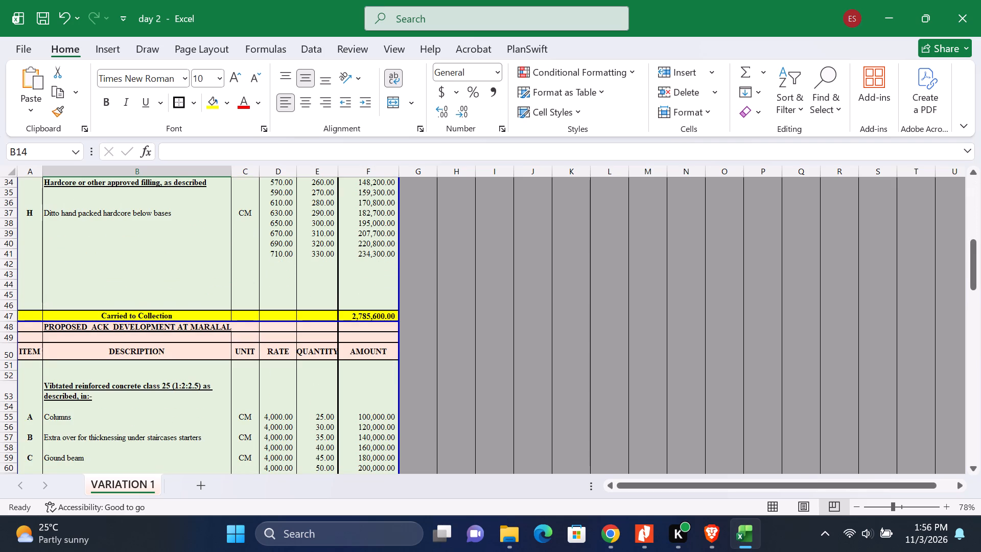
pyautogui.moveTo(35, 329); pyautogui.dragTo(355, 329)
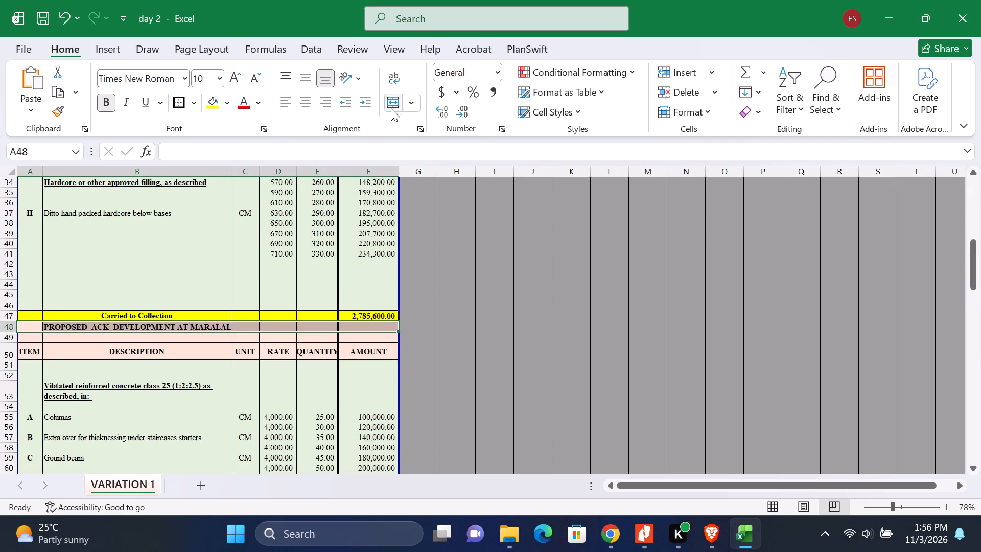
pyautogui.click(393, 101)
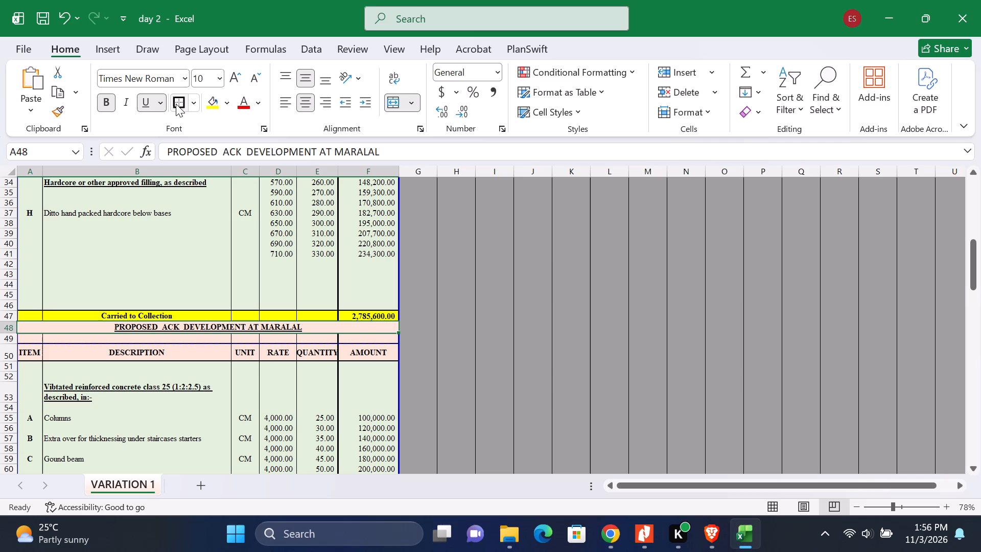
pyautogui.click(175, 102)
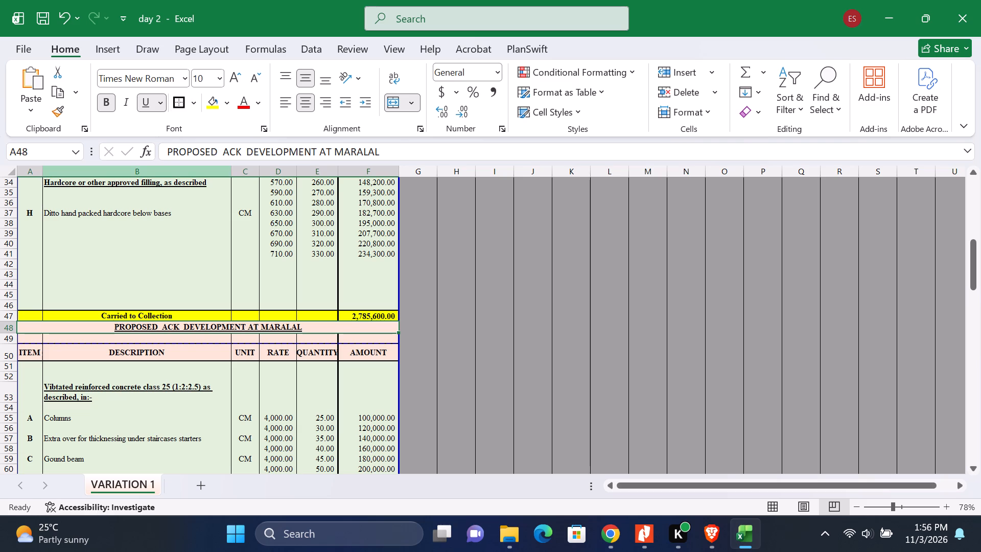
# Merge and centre the blank heading row A49:F49 and give it a thick outside border.
pyautogui.click(183, 340)
pyautogui.moveTo(34, 337); pyautogui.dragTo(302, 337)
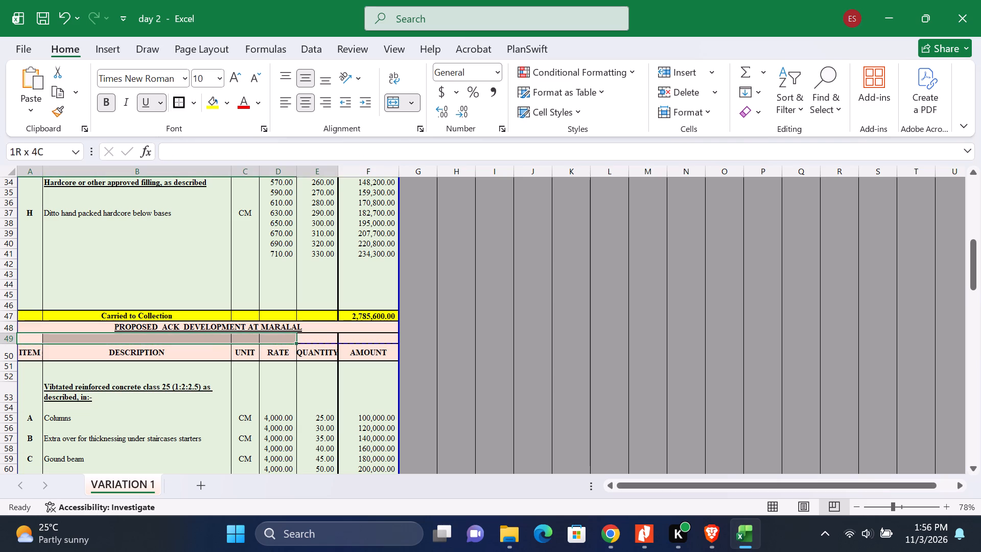
pyautogui.moveTo(302, 337); pyautogui.dragTo(358, 337)
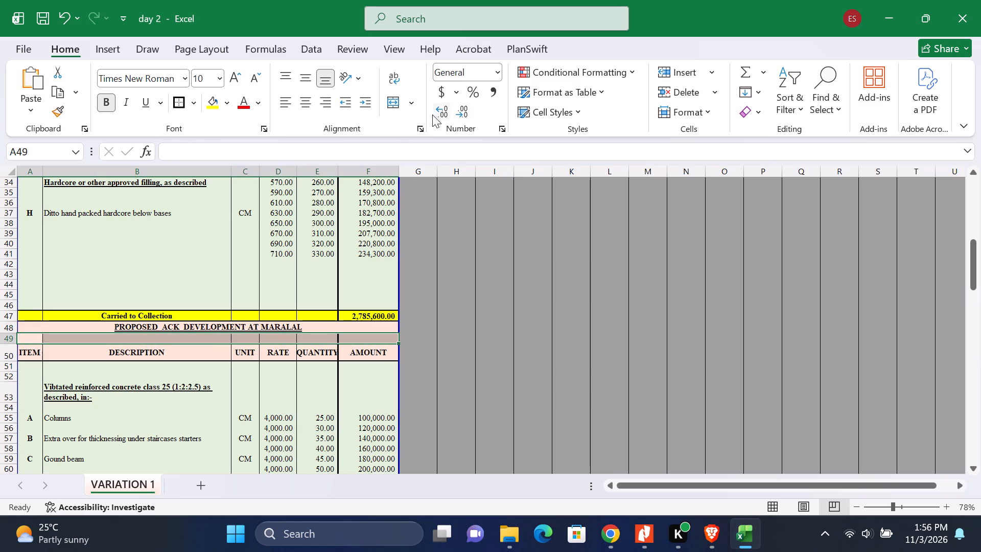
pyautogui.click(392, 102)
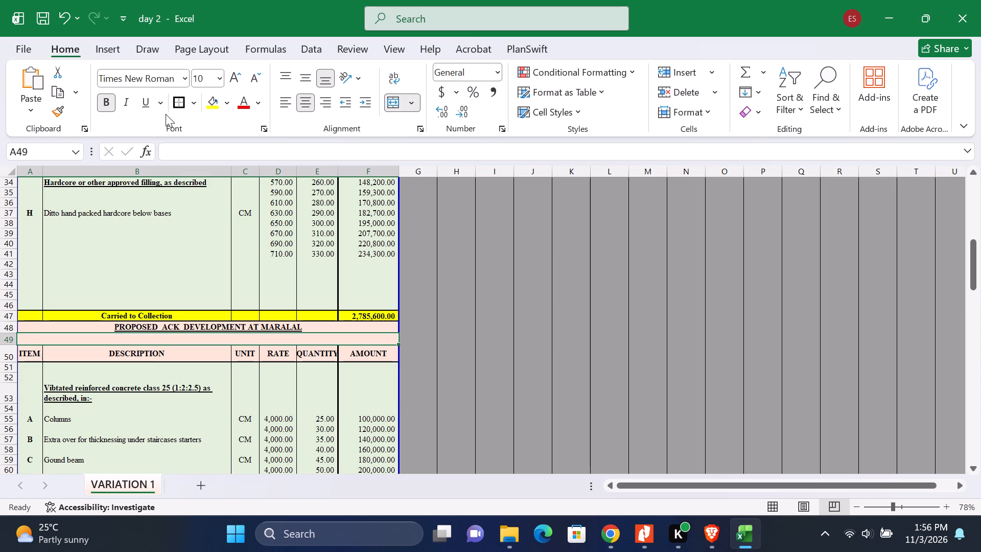
pyautogui.click(177, 103)
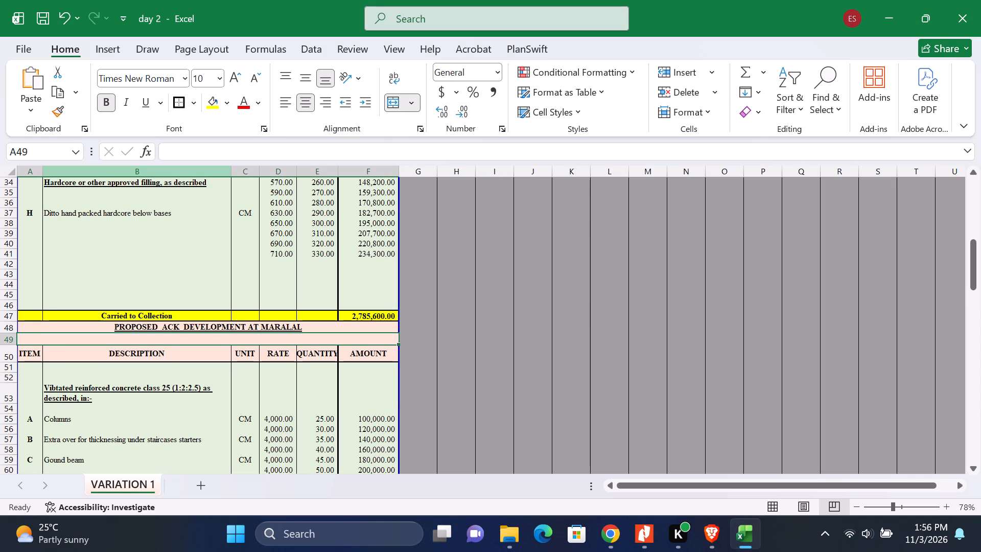
pyautogui.click(200, 363)
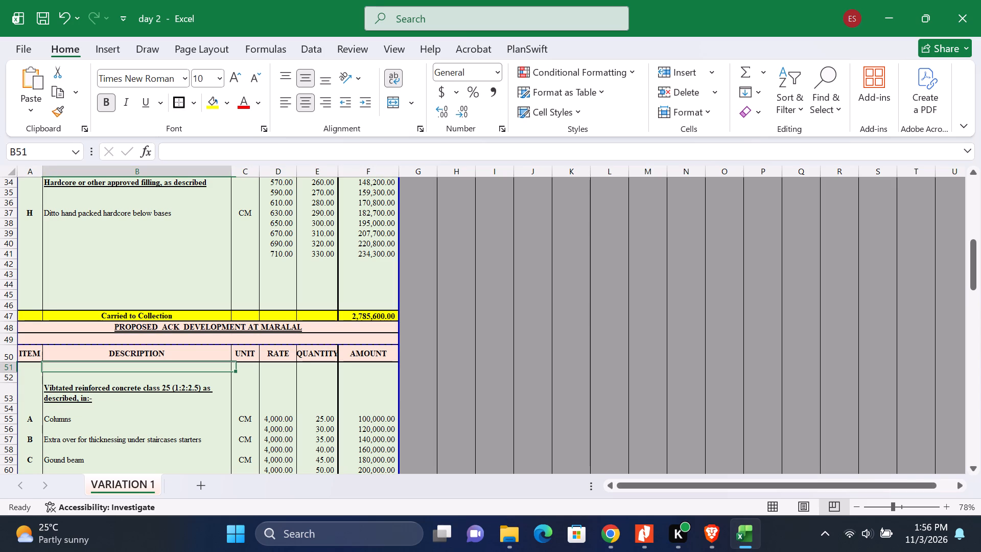
# Move the break between pages 1 and 2 to directly below the Carried to Collection row 47.
pyautogui.moveTo(217, 344); pyautogui.dragTo(219, 324)
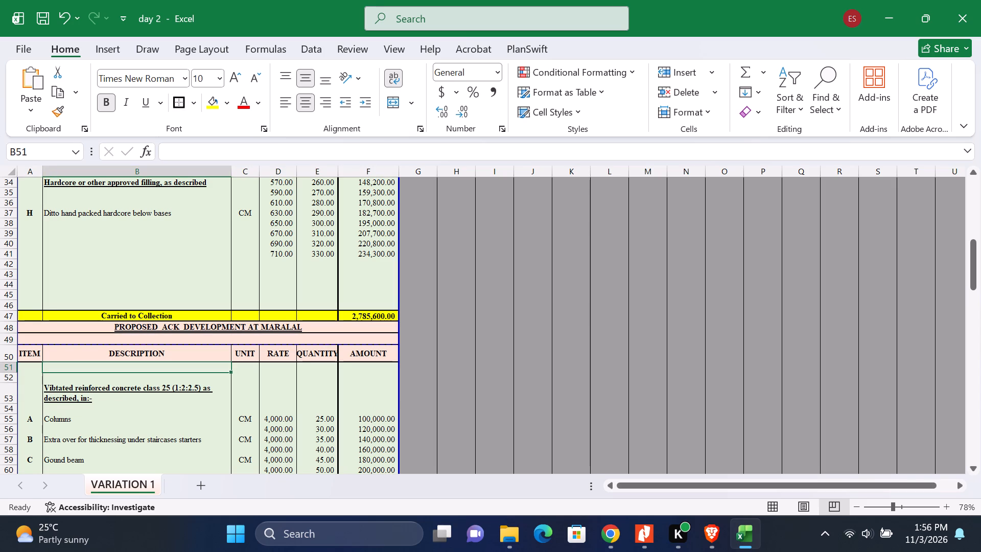
pyautogui.moveTo(219, 324); pyautogui.dragTo(222, 313)
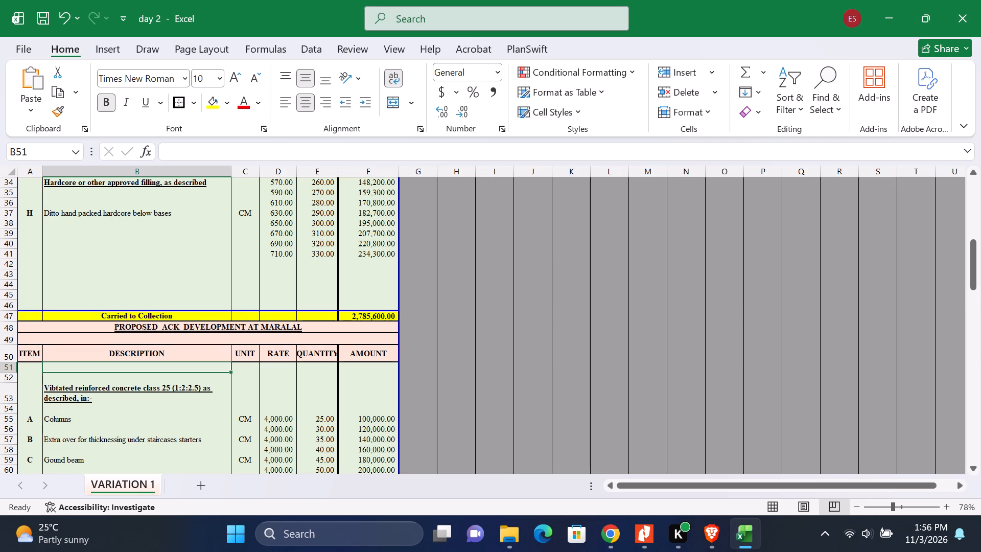
pyautogui.moveTo(224, 307); pyautogui.dragTo(229, 327)
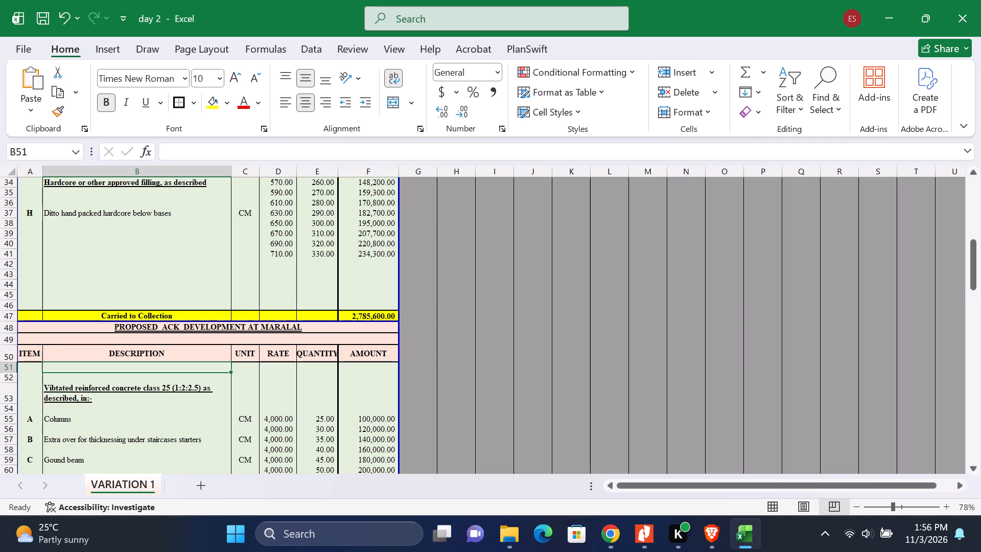
# AutoFit the width of the QUANTITY column E to its contents.
pyautogui.scroll(-3, 286, 385)
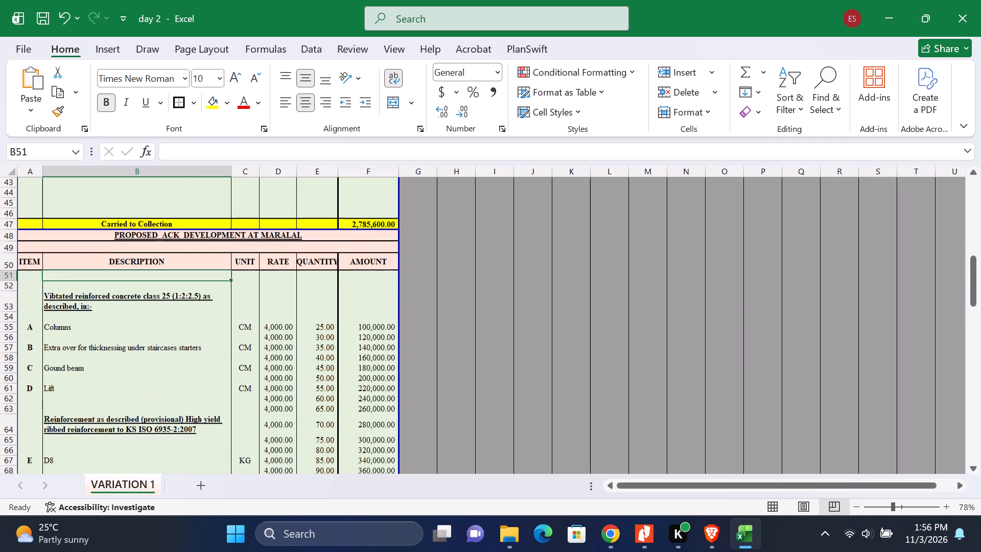
pyautogui.doubleClick(339, 172)
pyautogui.scroll(3, 246, 355)
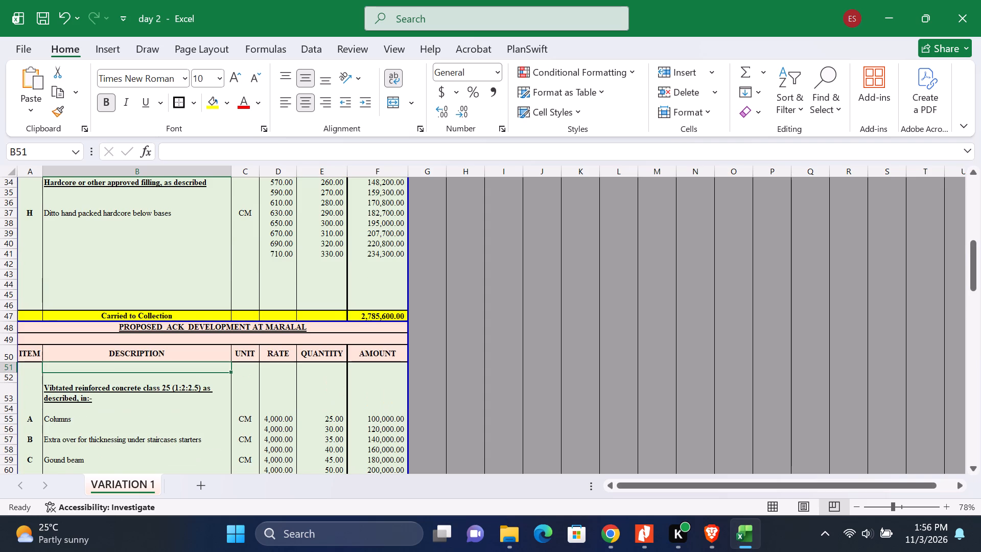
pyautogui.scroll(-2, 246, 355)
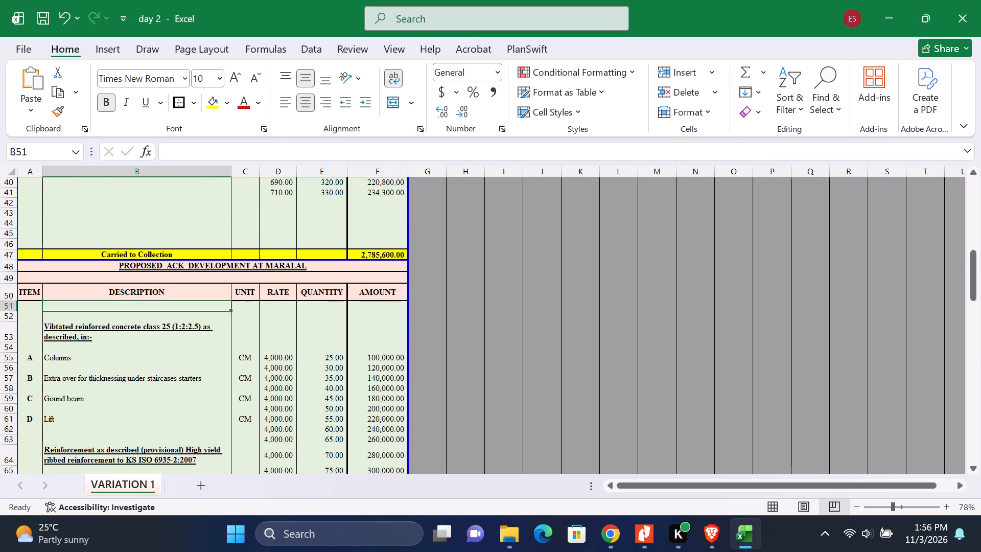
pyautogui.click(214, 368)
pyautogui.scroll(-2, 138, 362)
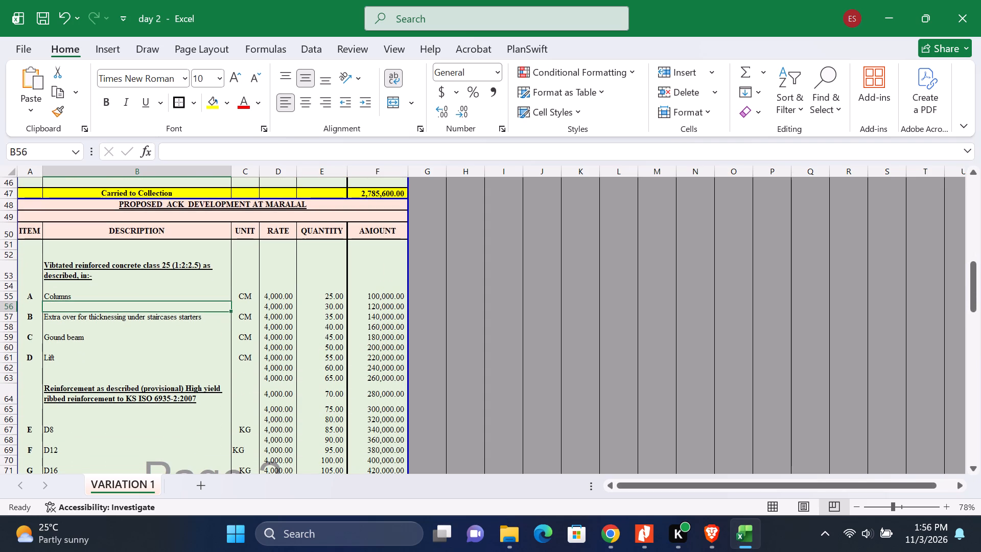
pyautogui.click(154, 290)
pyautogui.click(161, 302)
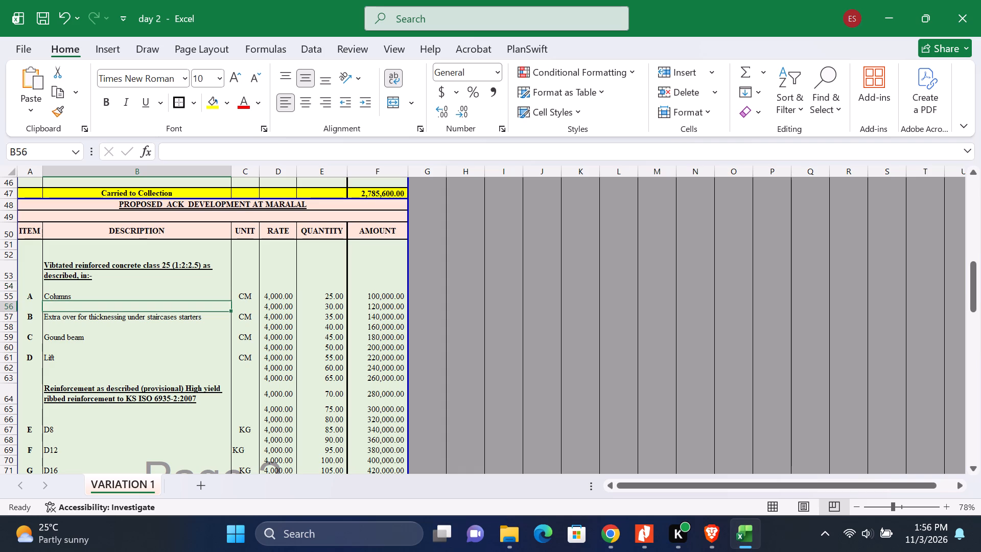
# Review the headings, item rows and Carried to Collection row across pages 1 and 2.
pyautogui.click(115, 297)
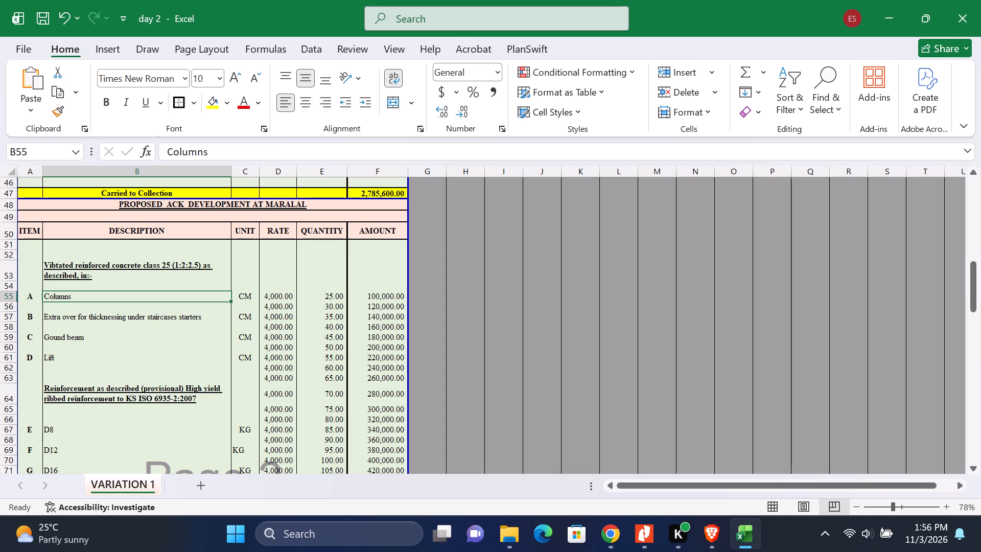
pyautogui.click(159, 307)
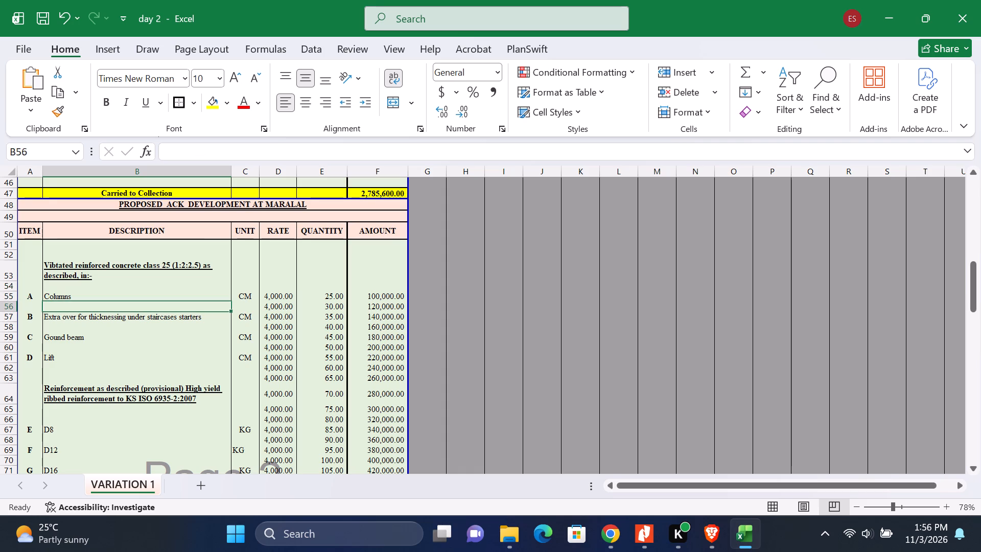
pyautogui.scroll(-2, 285, 309)
pyautogui.scroll(2, 285, 309)
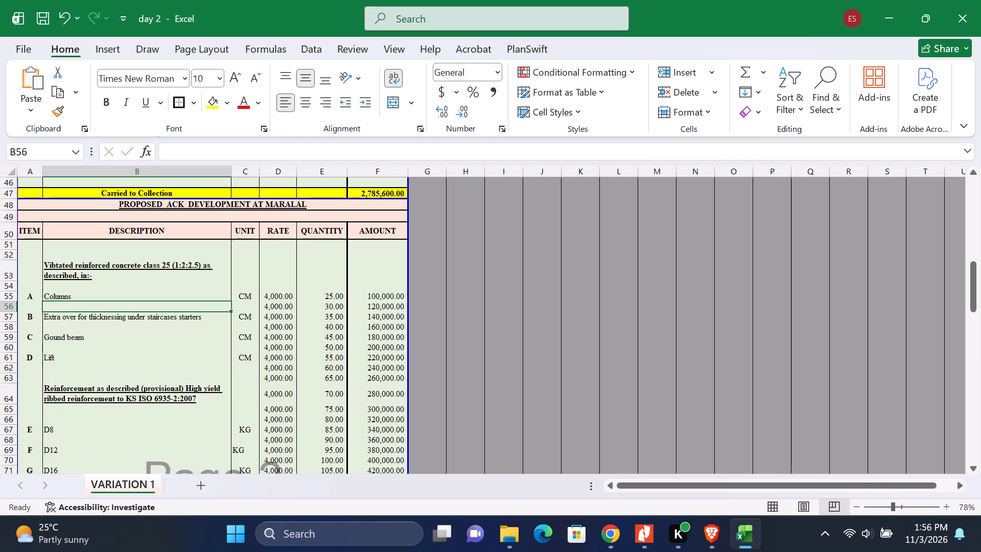
pyautogui.click(202, 258)
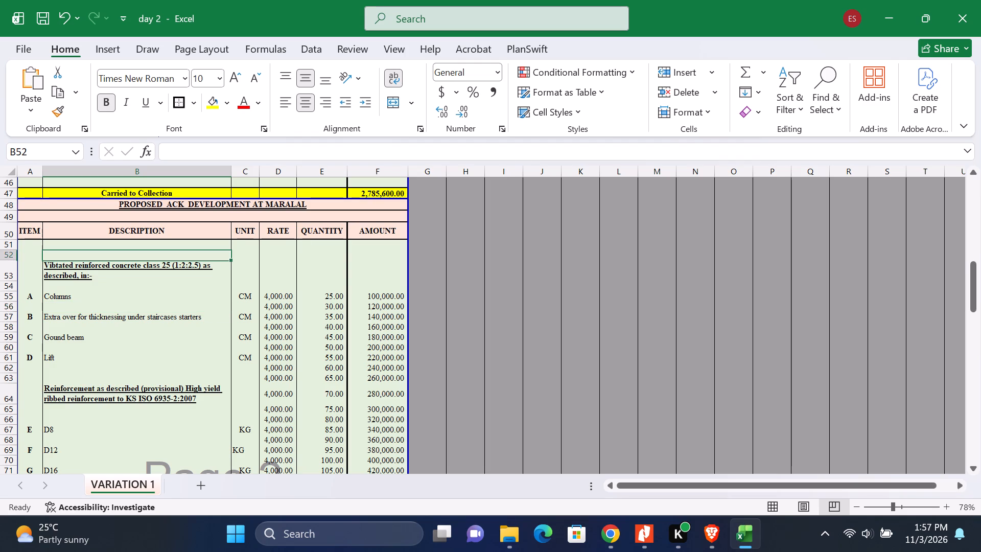
pyautogui.click(253, 256)
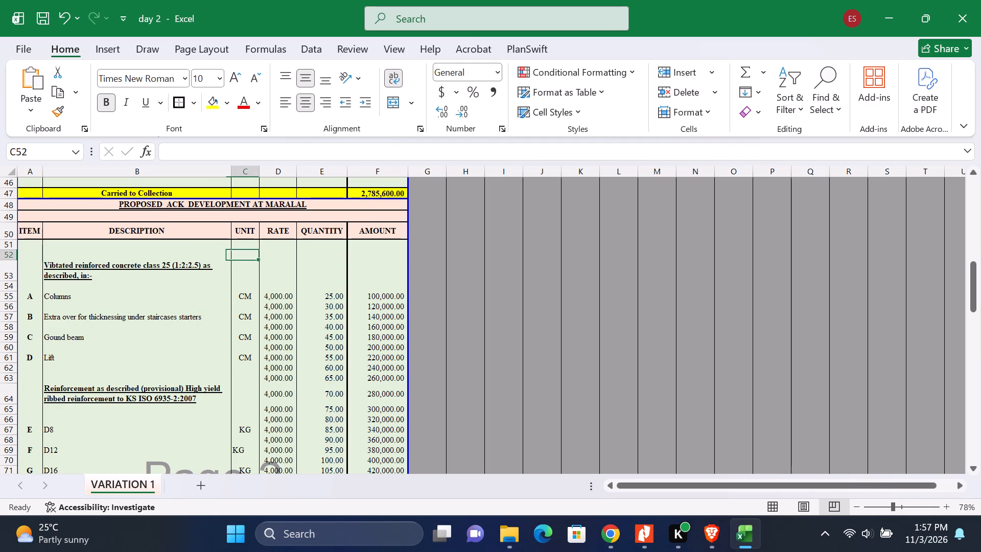
pyautogui.scroll(-11, 184, 270)
pyautogui.scroll(14, 184, 270)
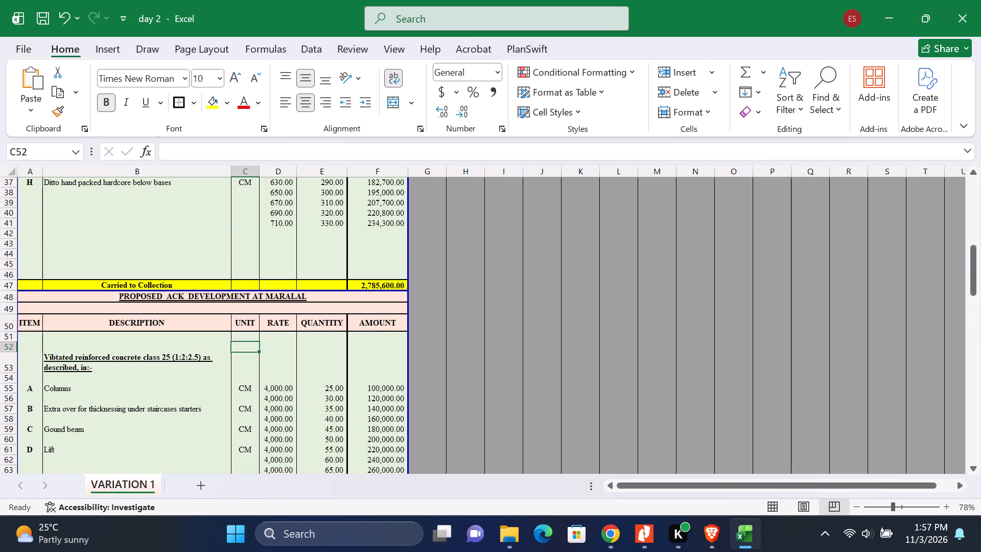
pyautogui.scroll(10, 184, 270)
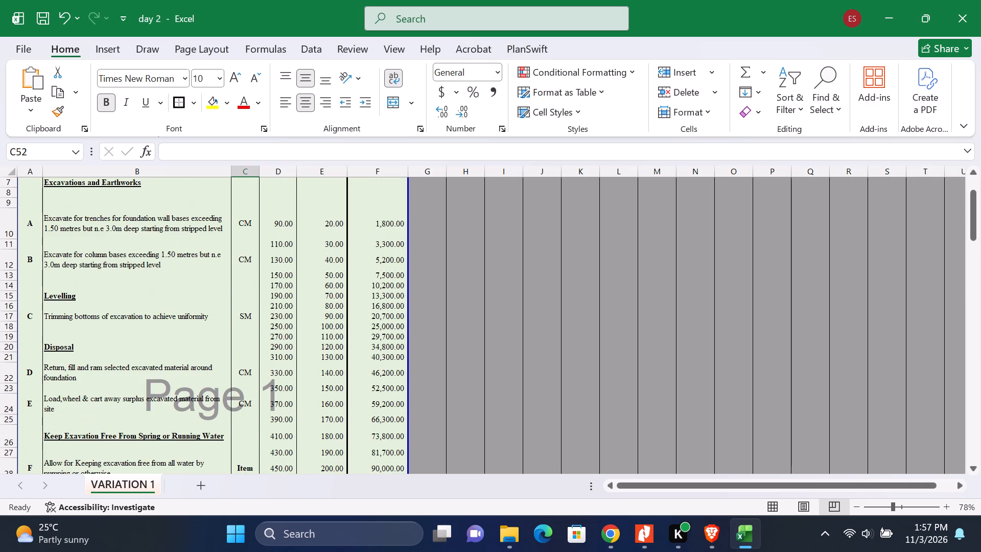
pyautogui.scroll(11, 189, 284)
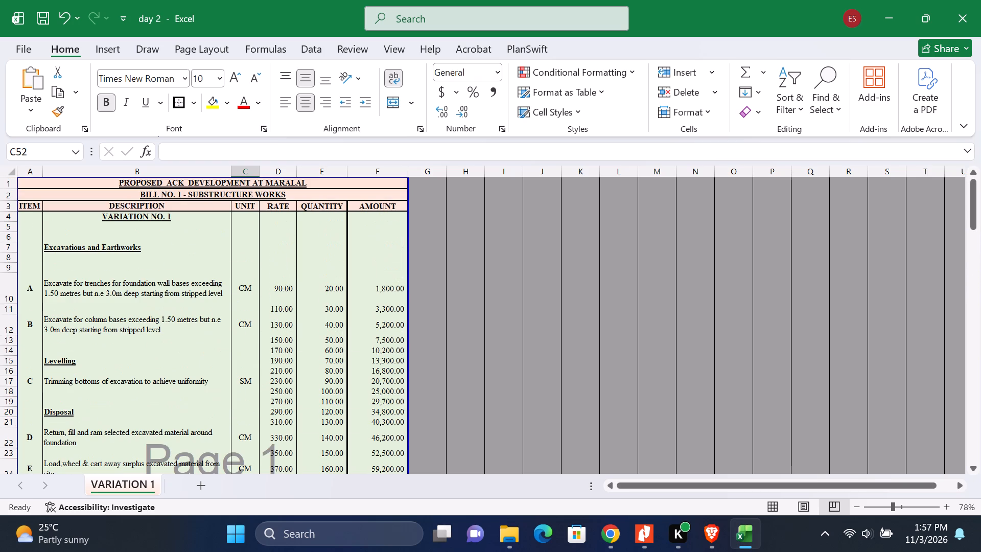
pyautogui.scroll(-13, 196, 250)
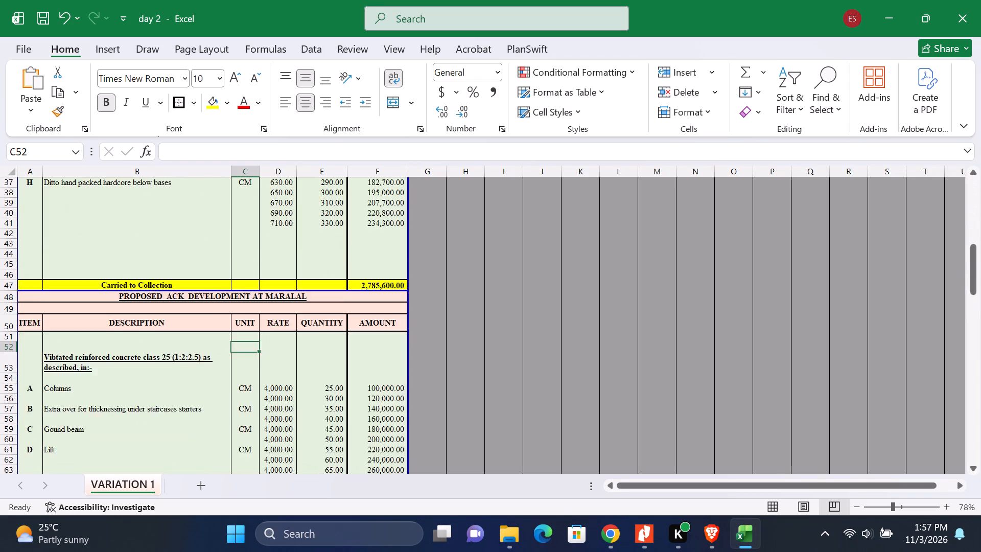
pyautogui.scroll(-2, 196, 250)
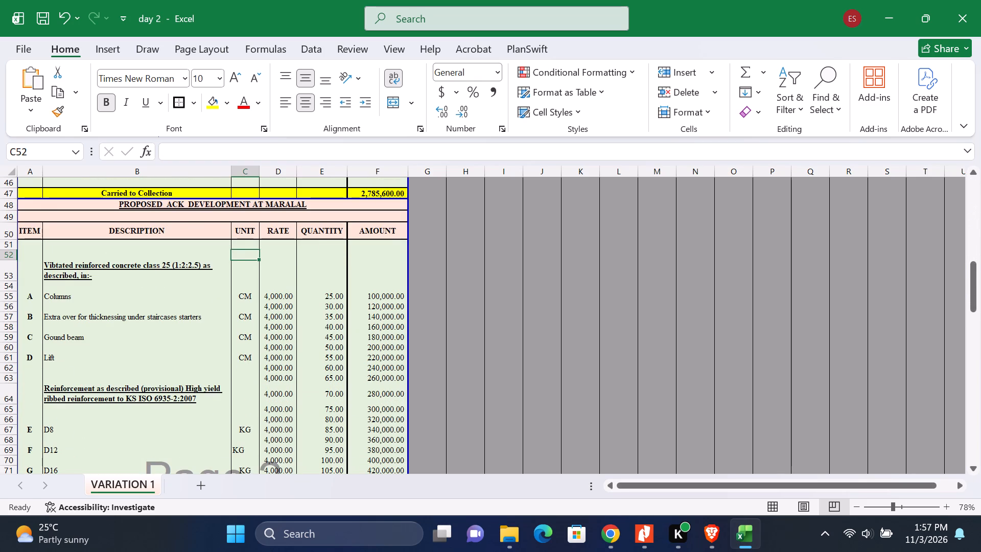
pyautogui.scroll(1, 122, 305)
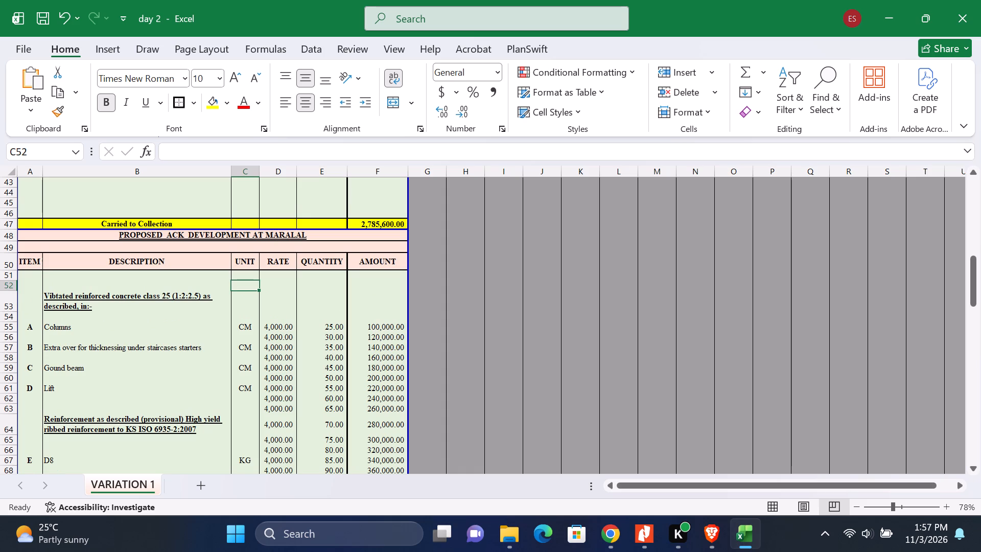
# Apply a thick outside border around the page 2 heading block A48:F50.
pyautogui.moveTo(105, 234); pyautogui.dragTo(107, 262)
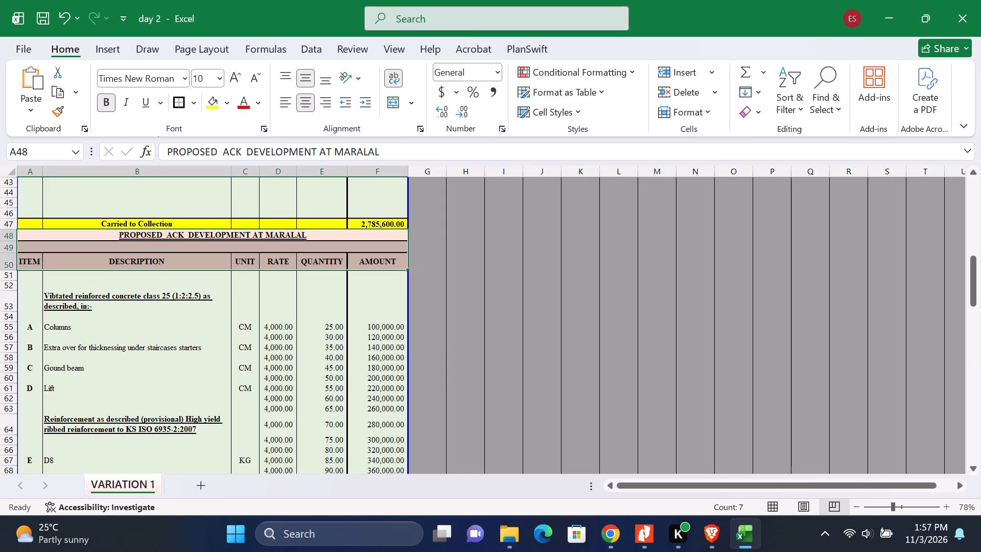
pyautogui.click(178, 101)
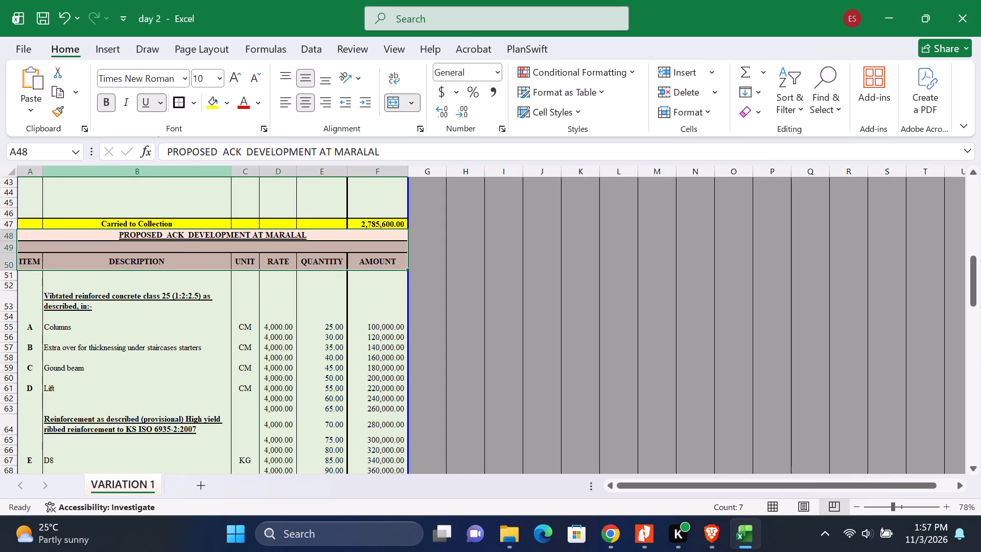
pyautogui.click(223, 324)
# Give the page 3 project title row A99:F99 a thick outside border, and merge and centre it.
pyautogui.scroll(-11, 223, 324)
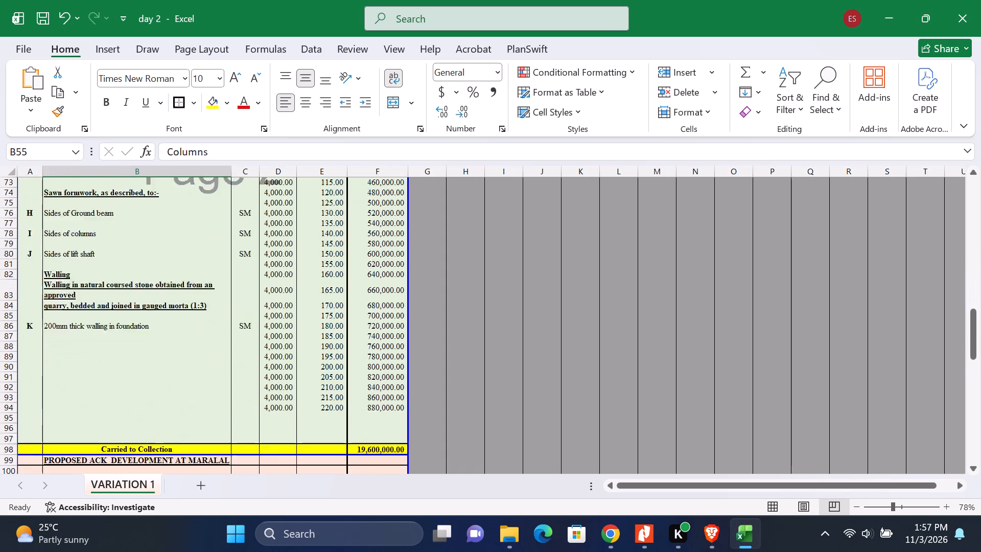
pyautogui.scroll(-5, 223, 324)
pyautogui.scroll(5, 223, 324)
pyautogui.scroll(-2, 223, 324)
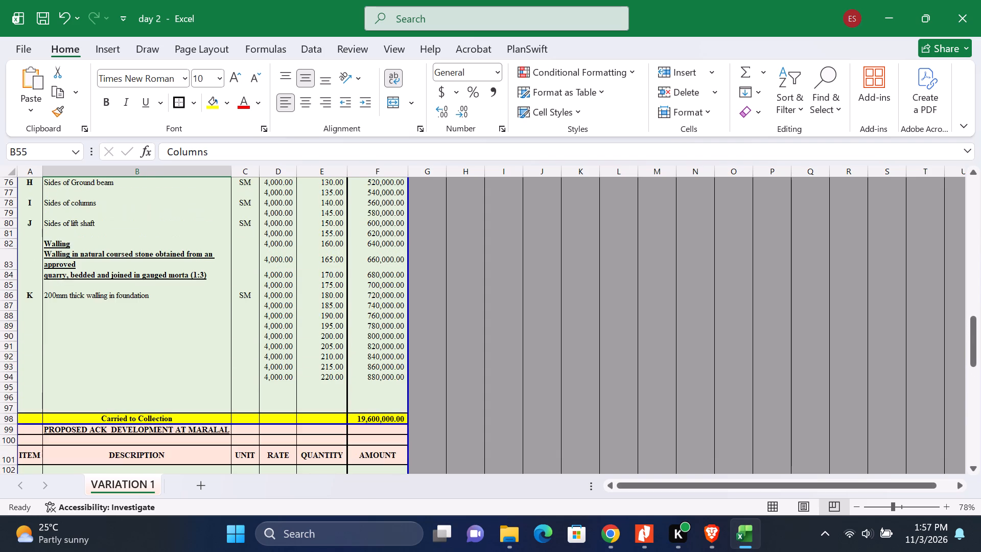
pyautogui.scroll(-2, 223, 324)
pyautogui.moveTo(32, 294); pyautogui.dragTo(81, 297)
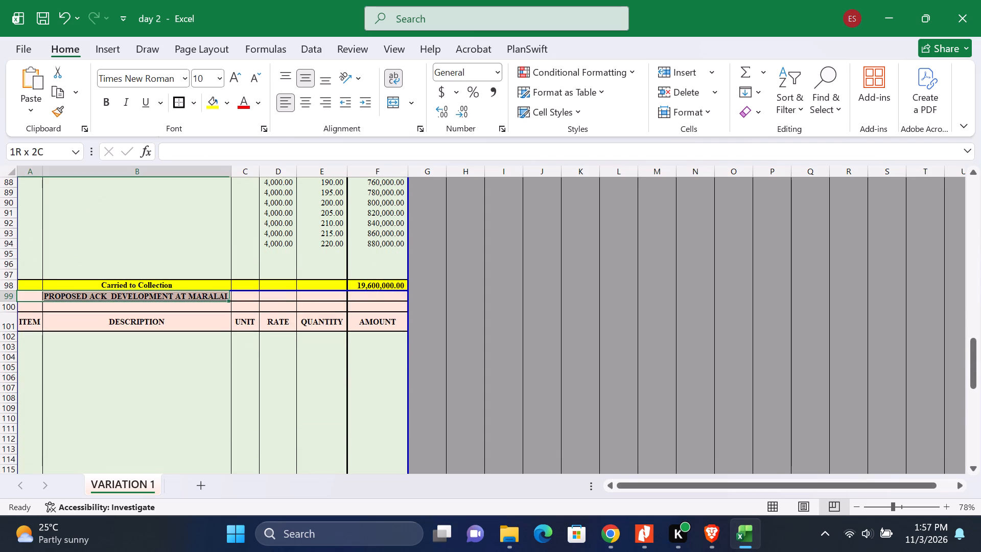
pyautogui.moveTo(81, 297); pyautogui.dragTo(382, 297)
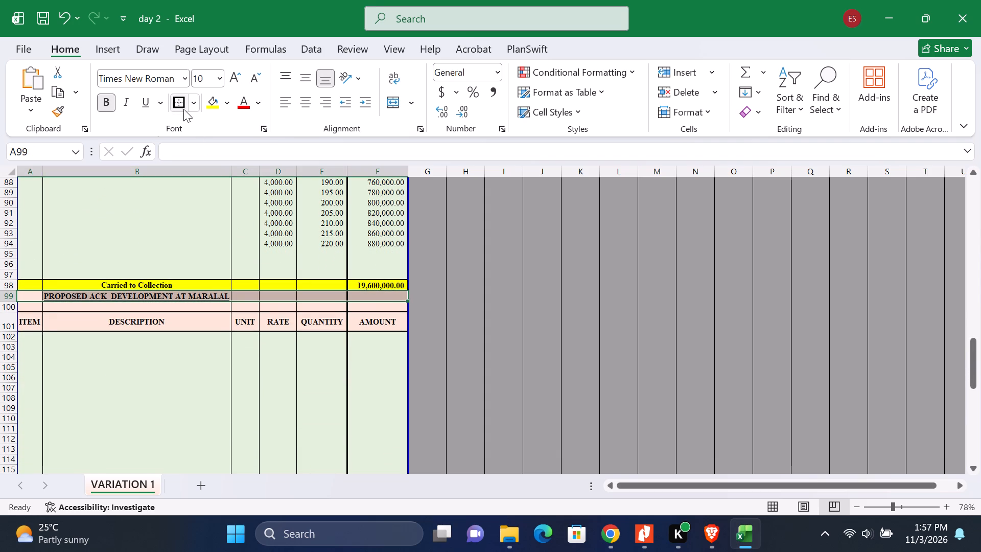
pyautogui.click(178, 101)
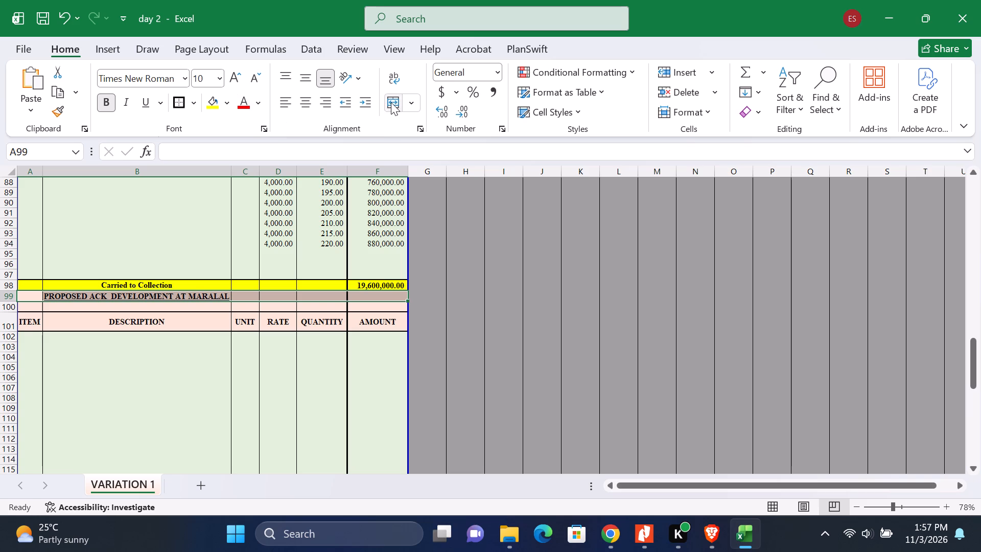
pyautogui.click(394, 103)
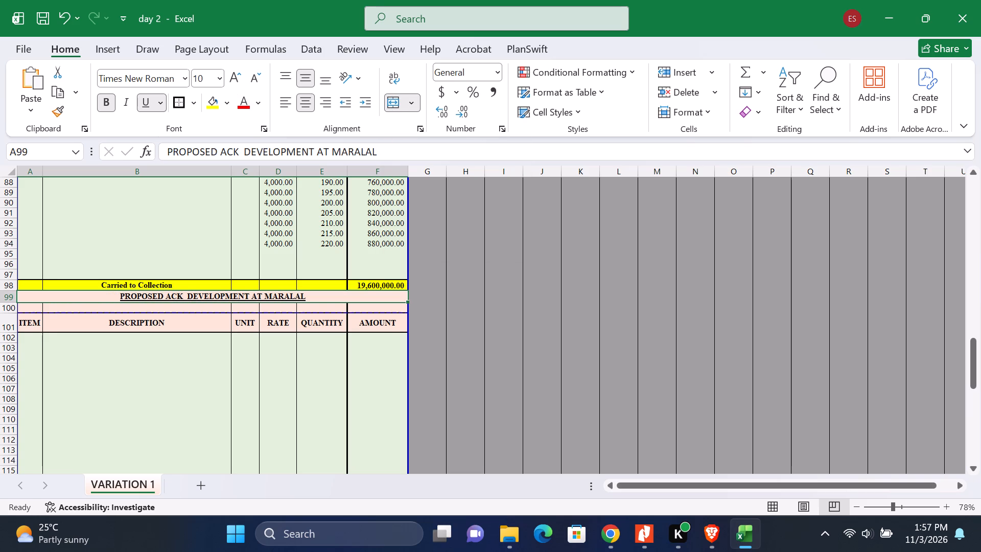
pyautogui.click(246, 377)
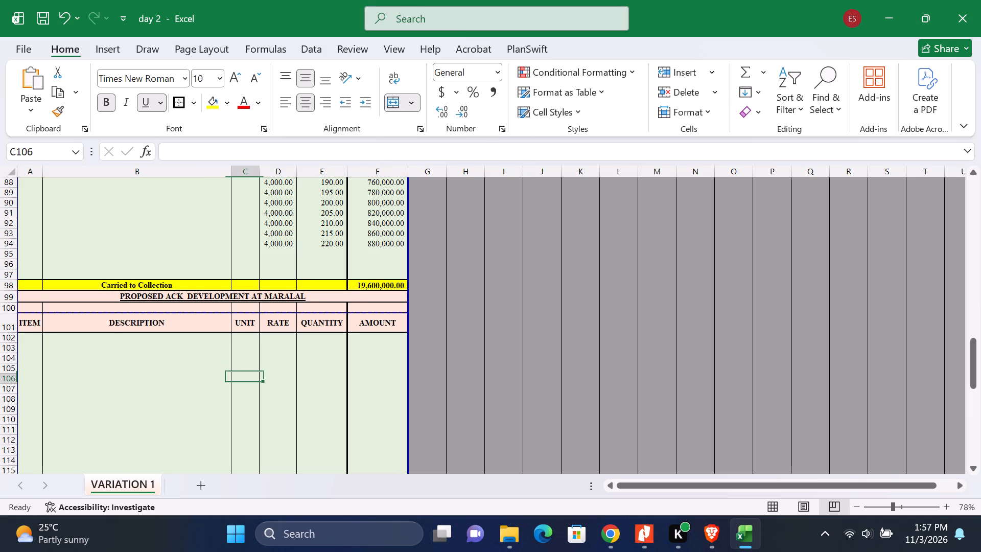
# Give the blank heading row A100:F100 a thick outside border, and merge and centre it.
pyautogui.moveTo(29, 308); pyautogui.dragTo(371, 308)
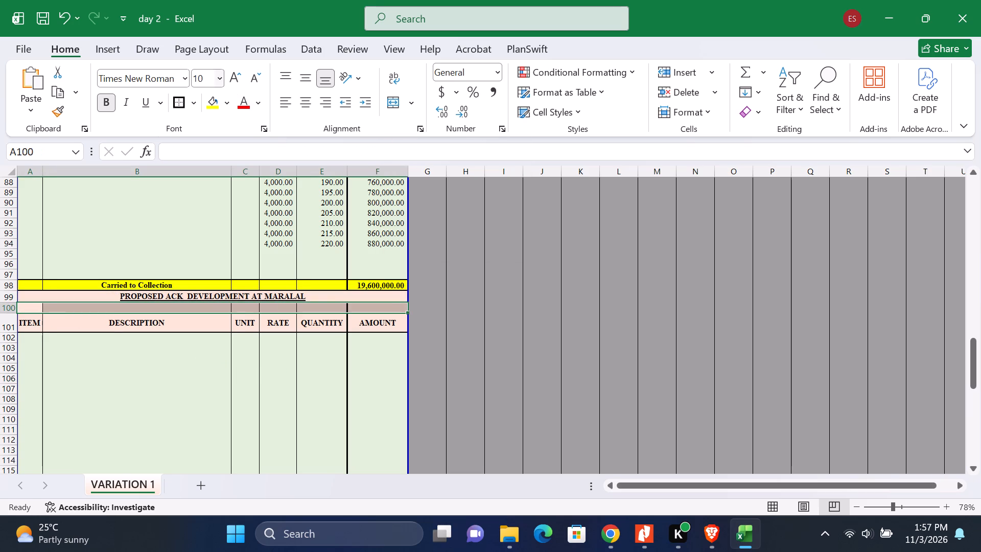
pyautogui.click(180, 102)
pyautogui.click(393, 107)
pyautogui.click(263, 406)
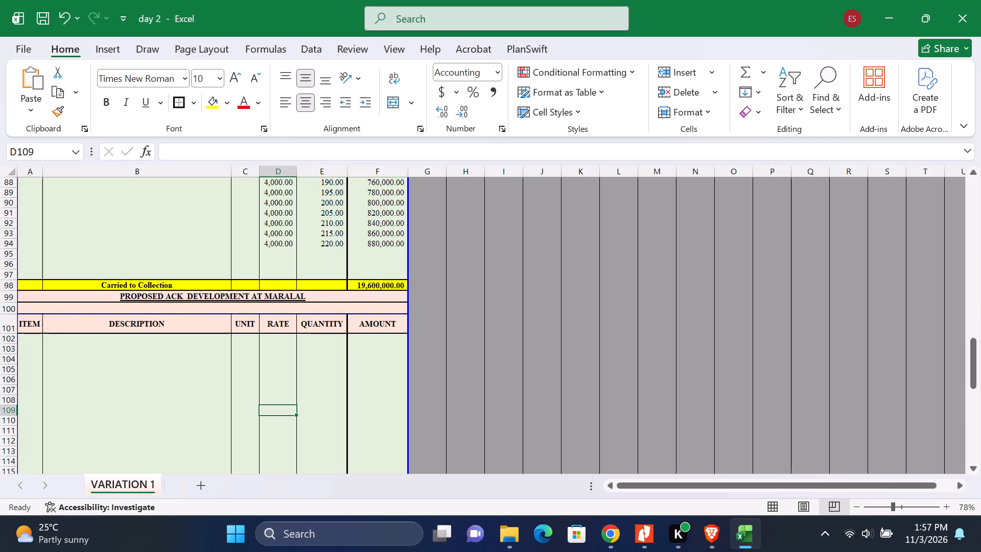
# Move the break between pages 2 and 3 to directly below the Carried to Collection row 98.
pyautogui.moveTo(167, 312); pyautogui.dragTo(170, 304)
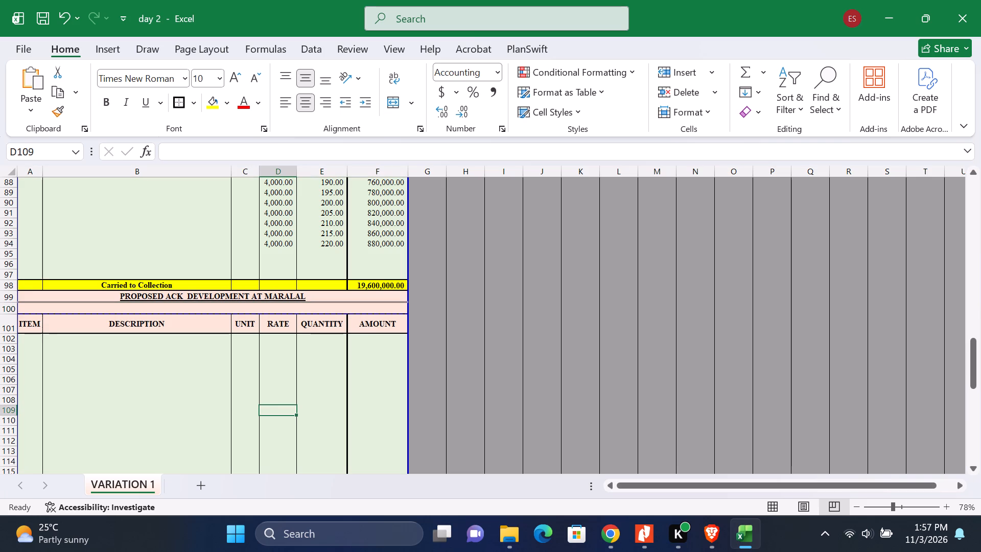
pyautogui.moveTo(170, 304); pyautogui.dragTo(171, 285)
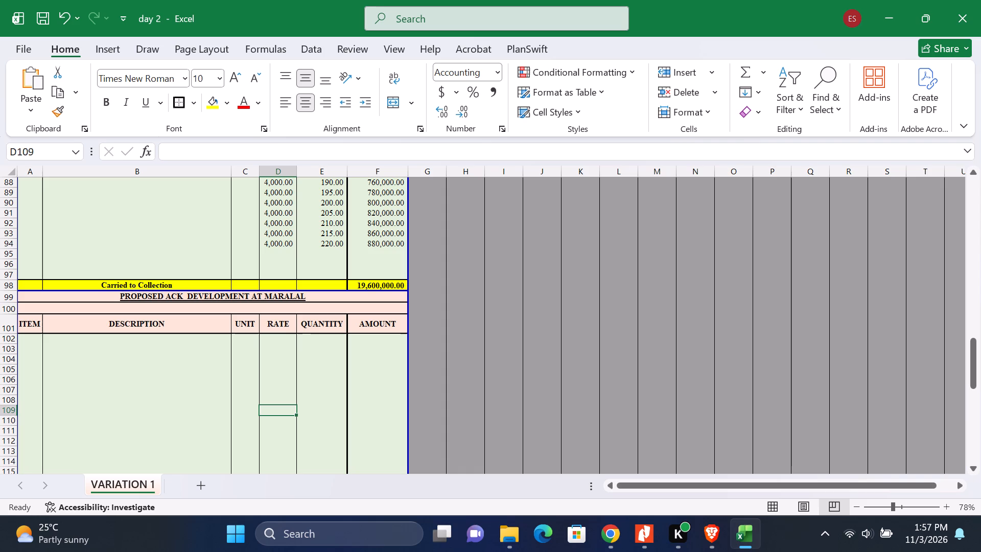
# Review page 3 down to the TOTAL VARIATIONS row, and look back over page 2.
pyautogui.scroll(-4, 190, 346)
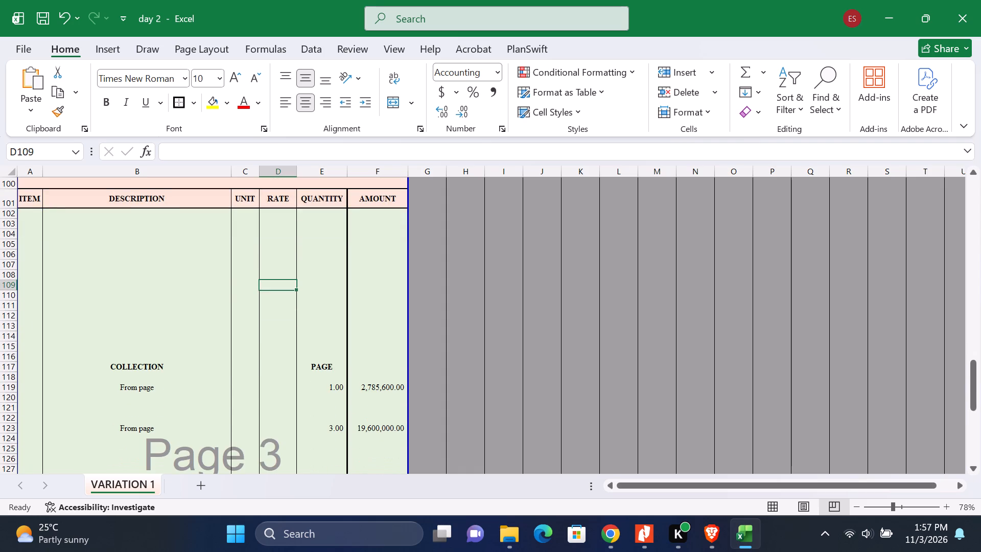
pyautogui.scroll(-15, 190, 350)
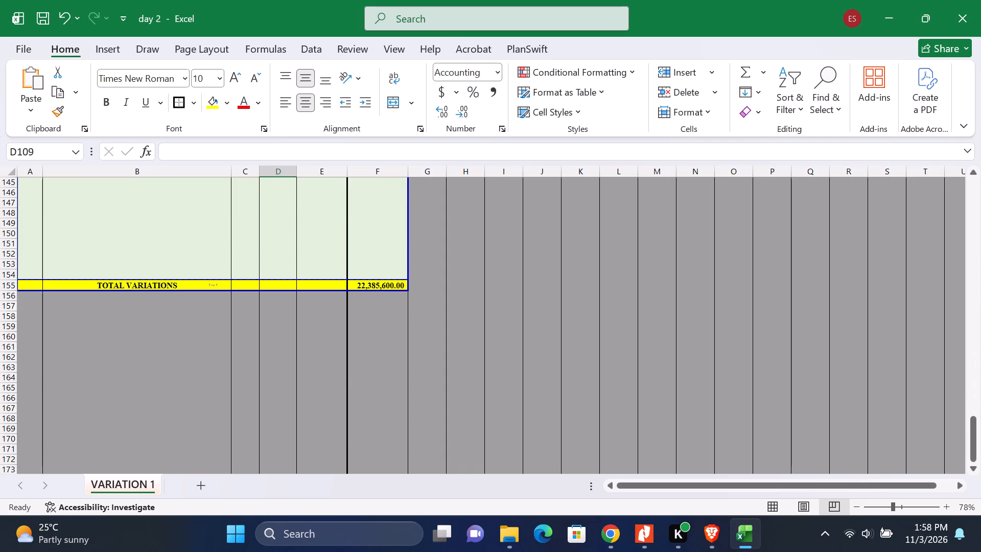
pyautogui.scroll(4, 191, 353)
pyautogui.scroll(20, 238, 362)
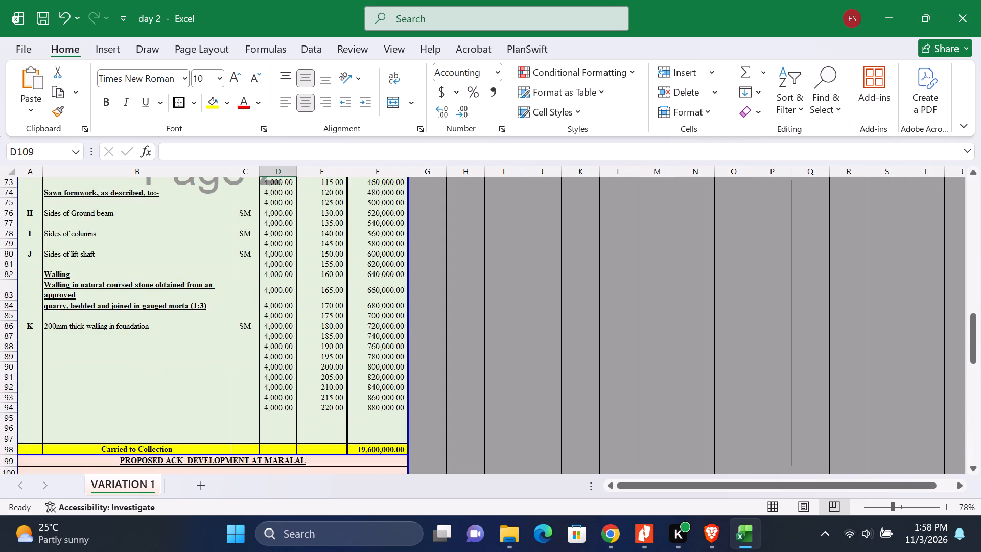
pyautogui.scroll(7, 272, 370)
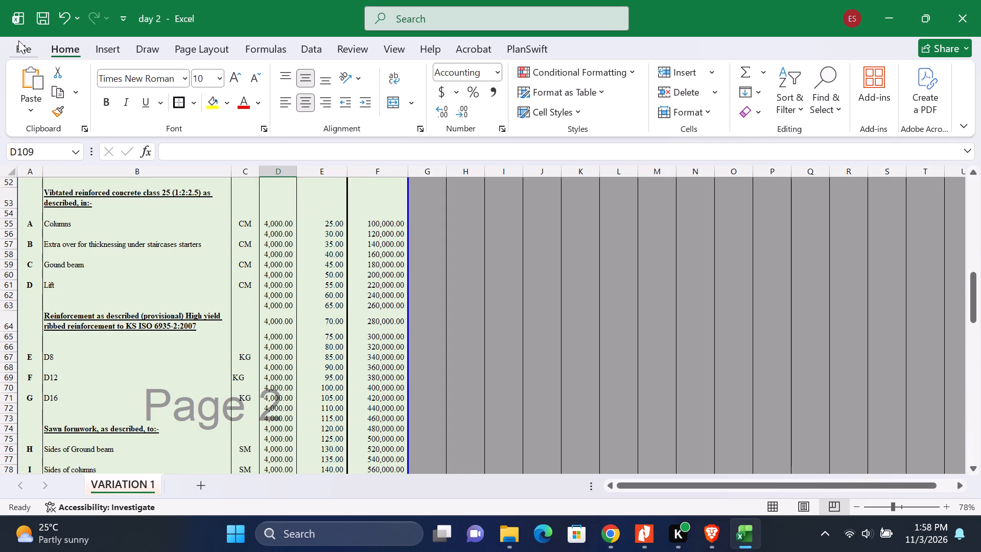
# Save the workbook as a PDF named day 2 on the Desktop, with standard optimization and opening after publishing.
pyautogui.click(25, 50)
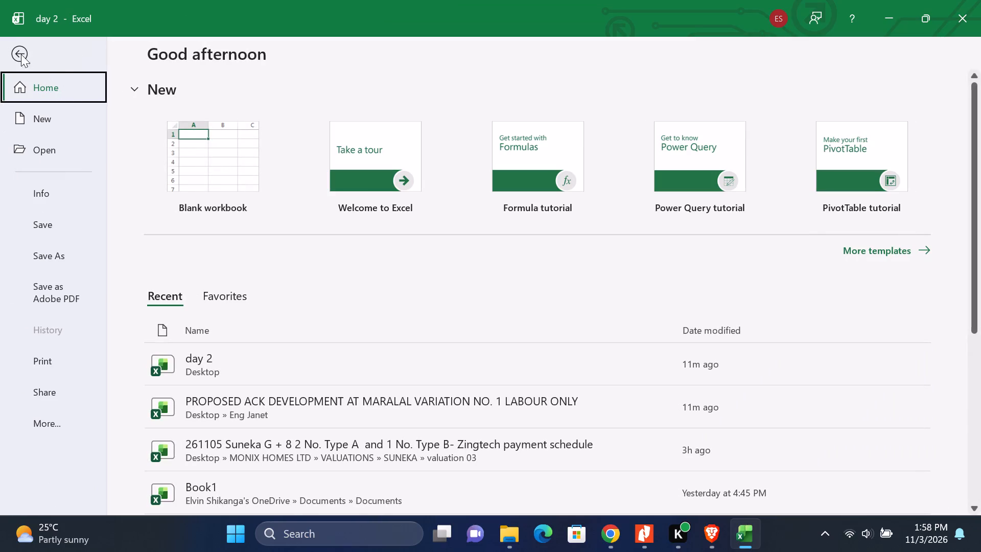
pyautogui.click(45, 256)
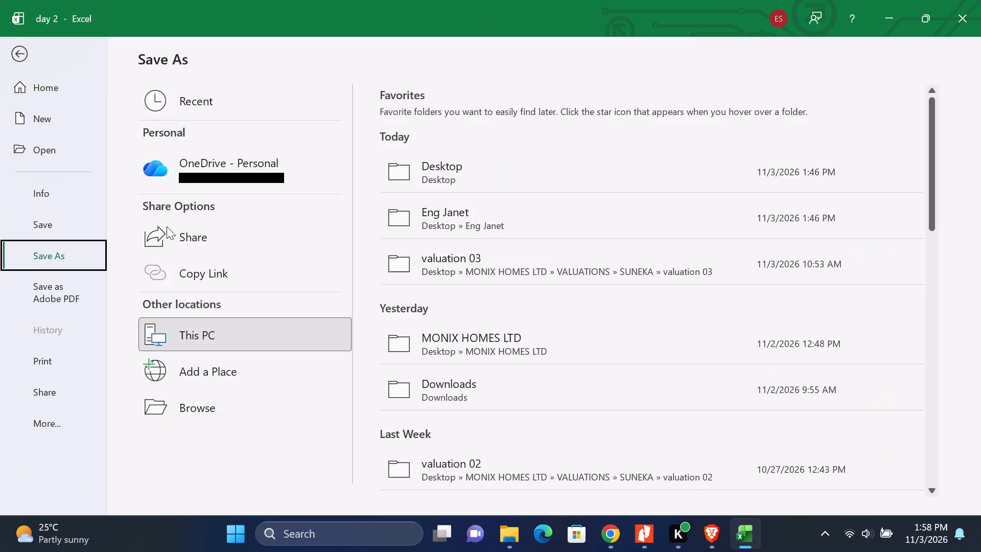
pyautogui.click(512, 187)
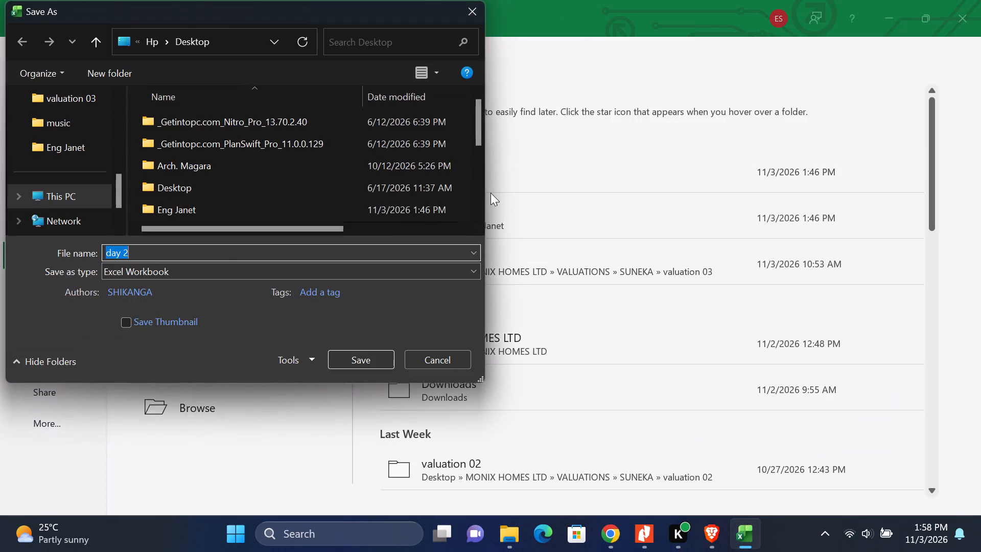
pyautogui.click(215, 268)
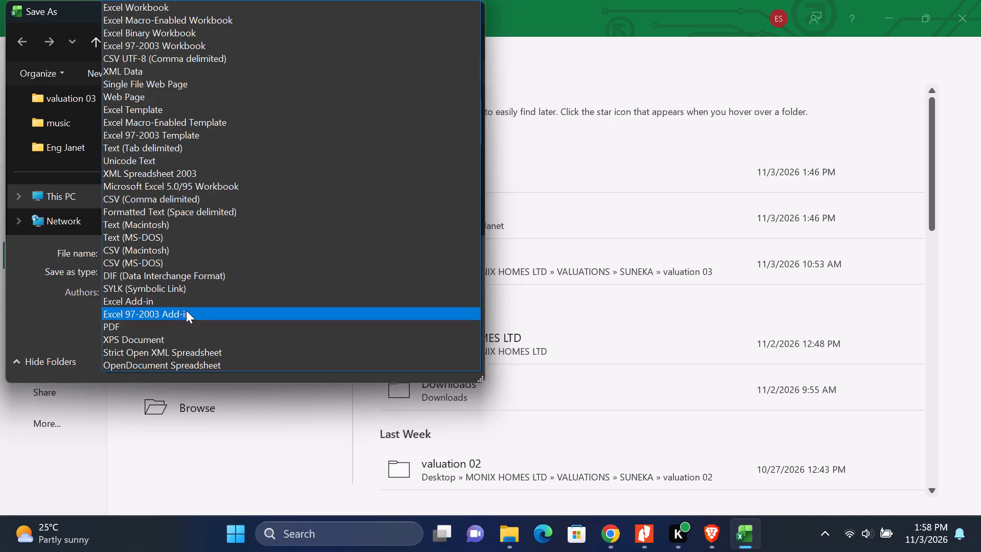
pyautogui.click(171, 323)
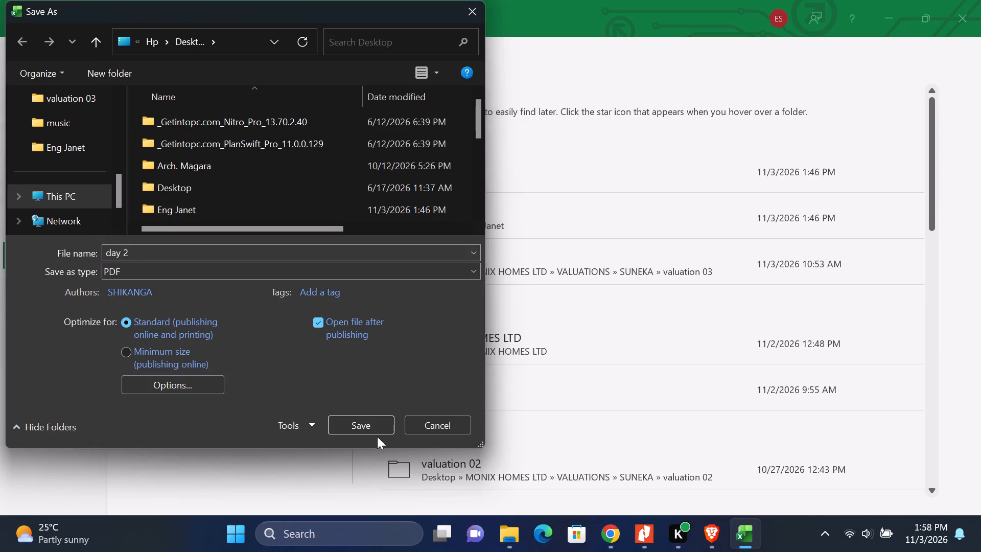
pyautogui.click(371, 428)
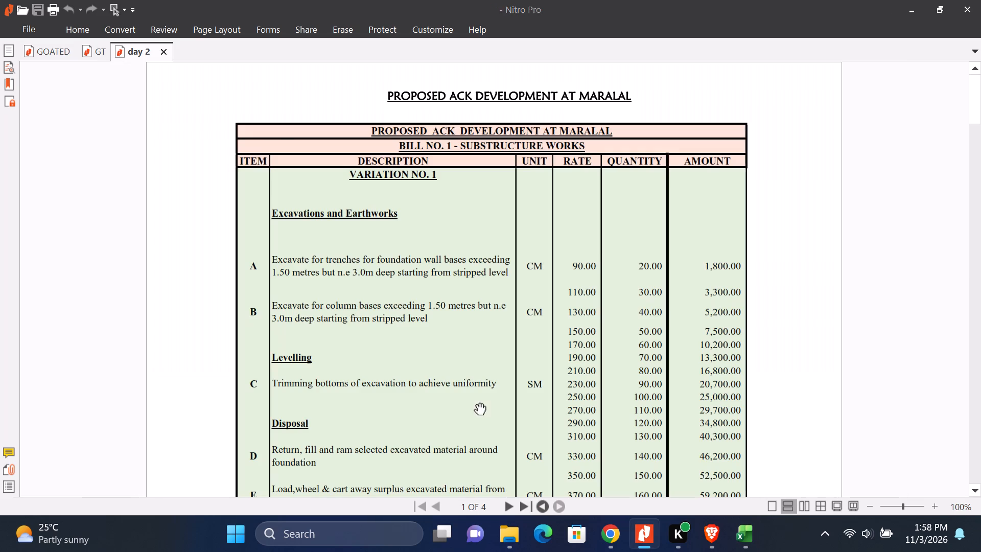
# Review the exported day 2 PDF from the first page through to the TOTAL VARIATIONS row, checking layout and page breaks.
pyautogui.scroll(-5, 635, 315)
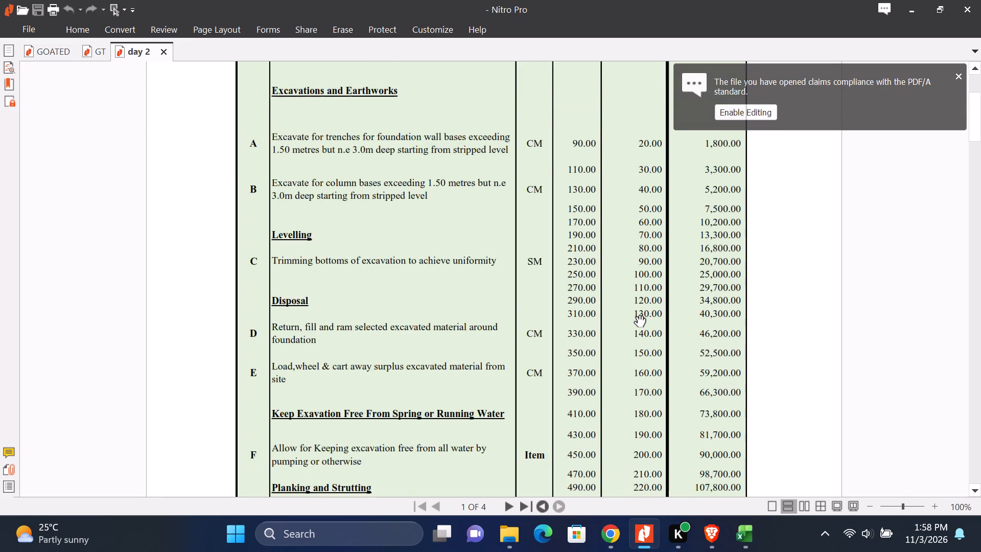
pyautogui.scroll(-13, 635, 315)
pyautogui.scroll(3, 629, 326)
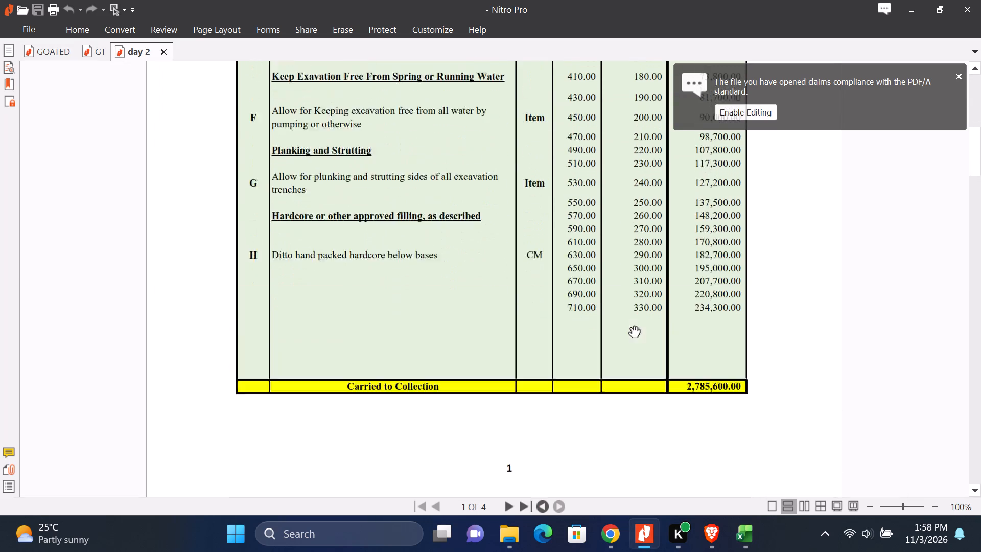
pyautogui.scroll(19, 629, 326)
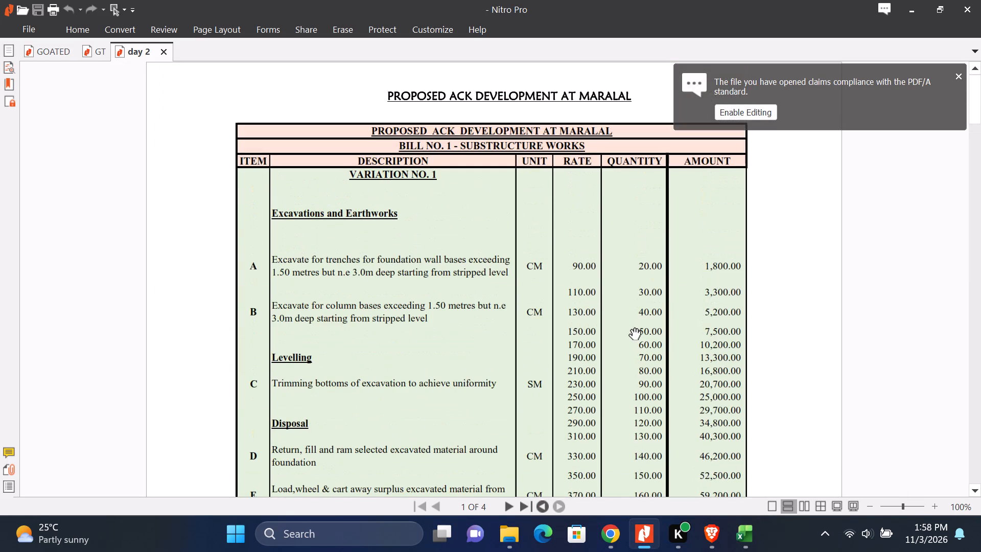
pyautogui.scroll(5, 629, 328)
pyautogui.scroll(-2, 629, 333)
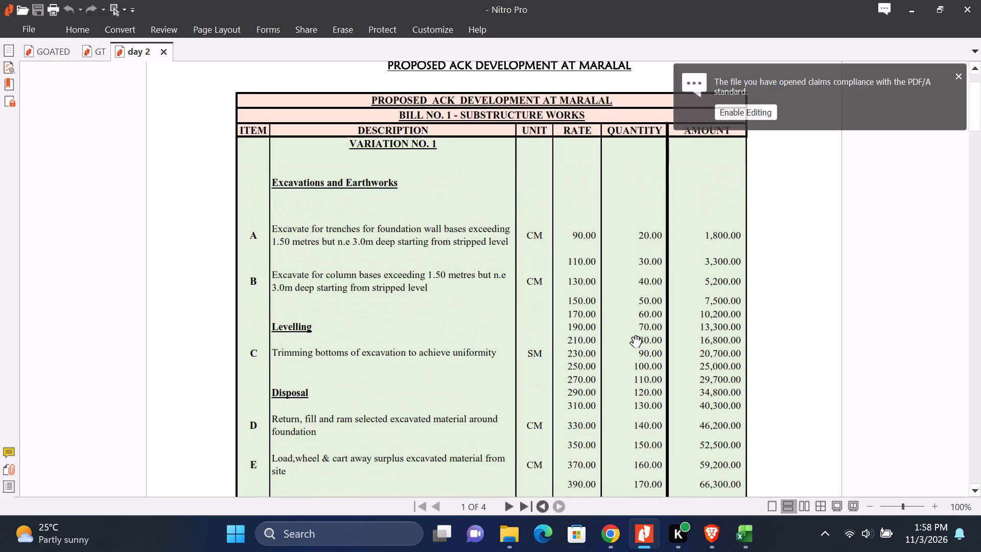
pyautogui.scroll(-3, 630, 335)
pyautogui.scroll(4, 630, 335)
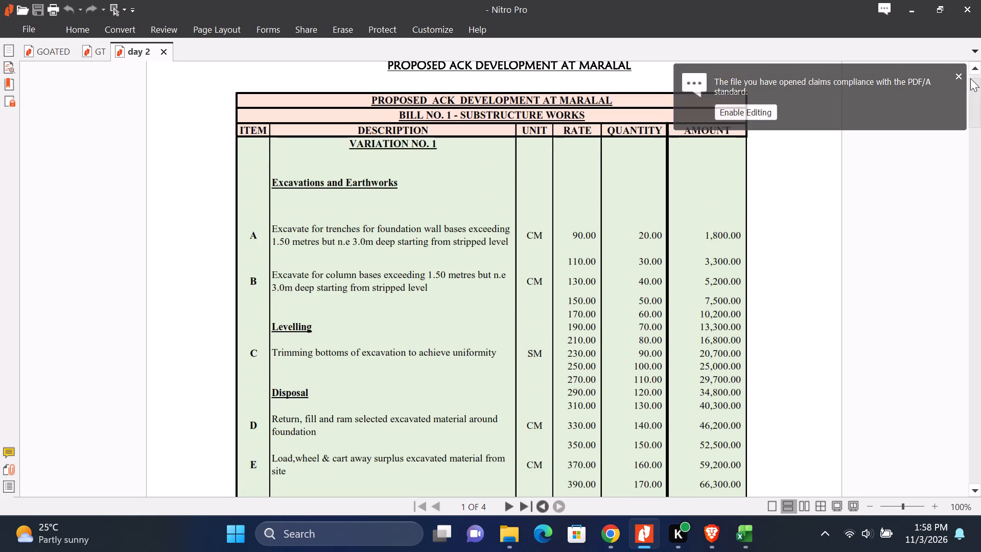
pyautogui.click(958, 75)
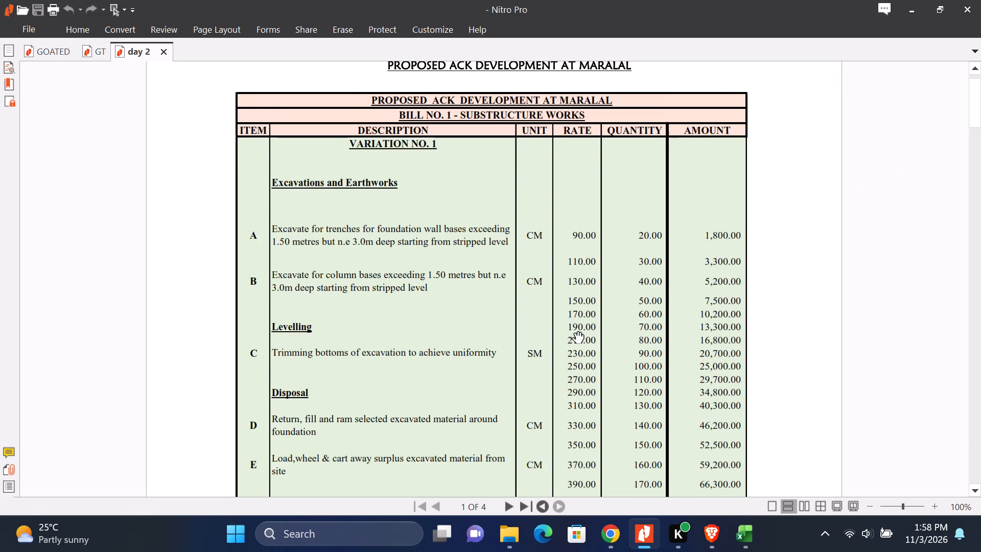
pyautogui.scroll(-11, 573, 331)
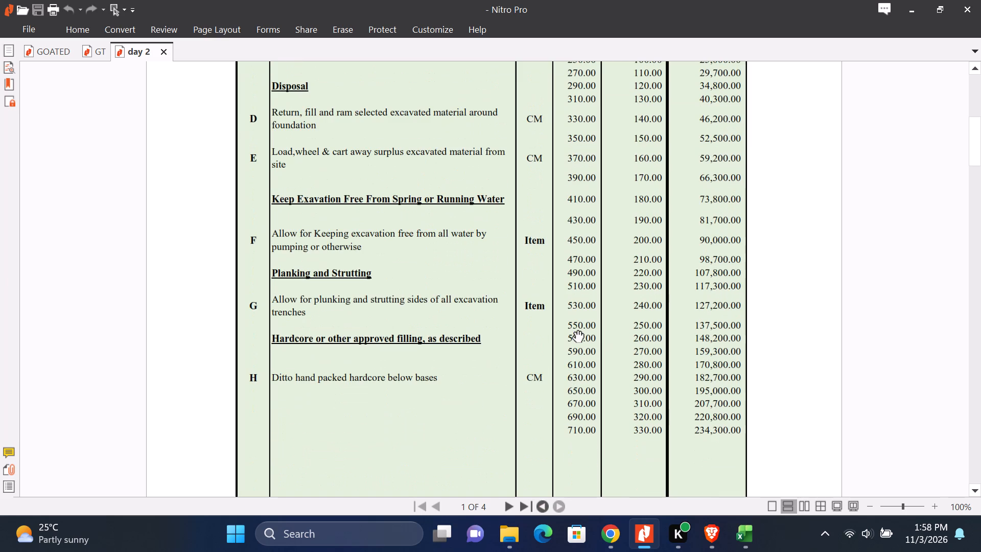
pyautogui.scroll(-3, 573, 330)
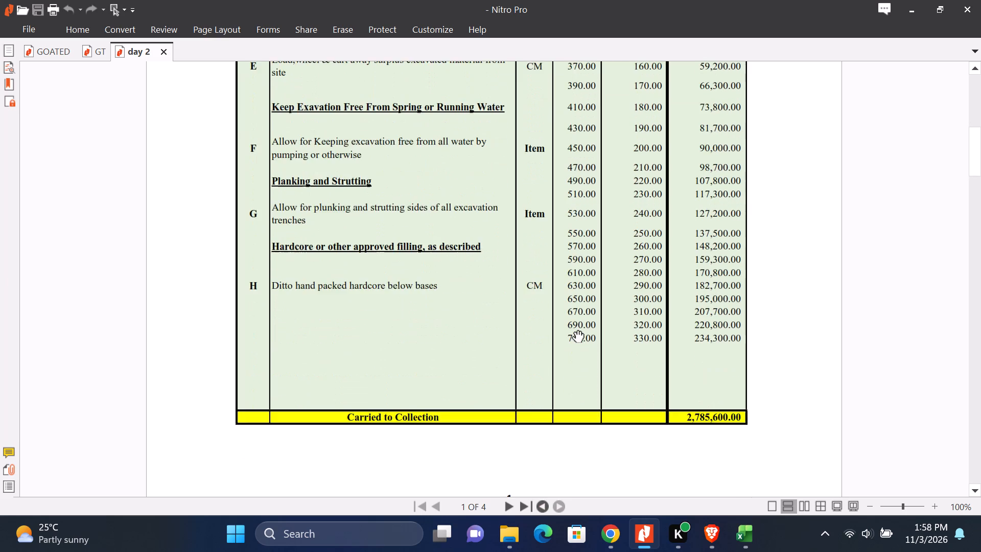
pyautogui.scroll(-15, 573, 330)
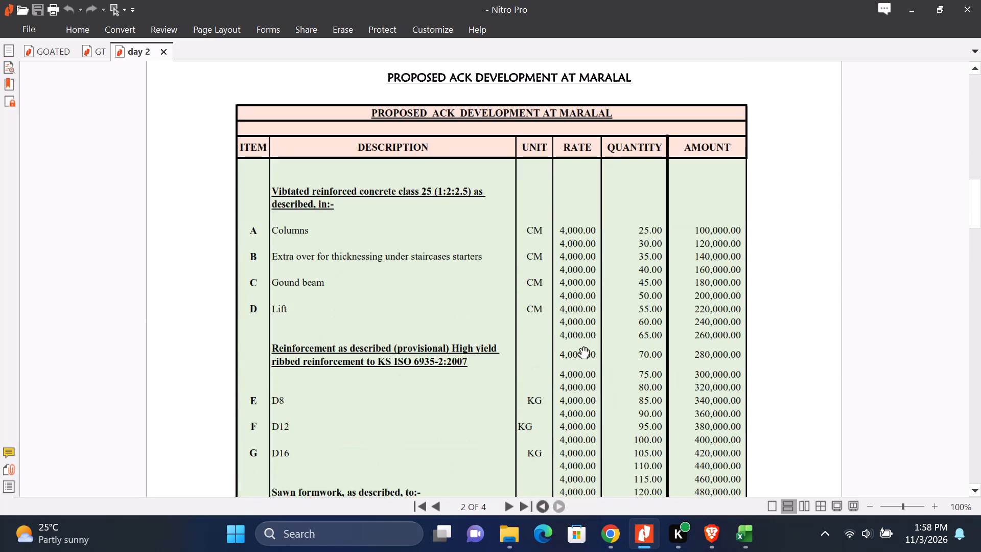
pyautogui.scroll(-18, 578, 349)
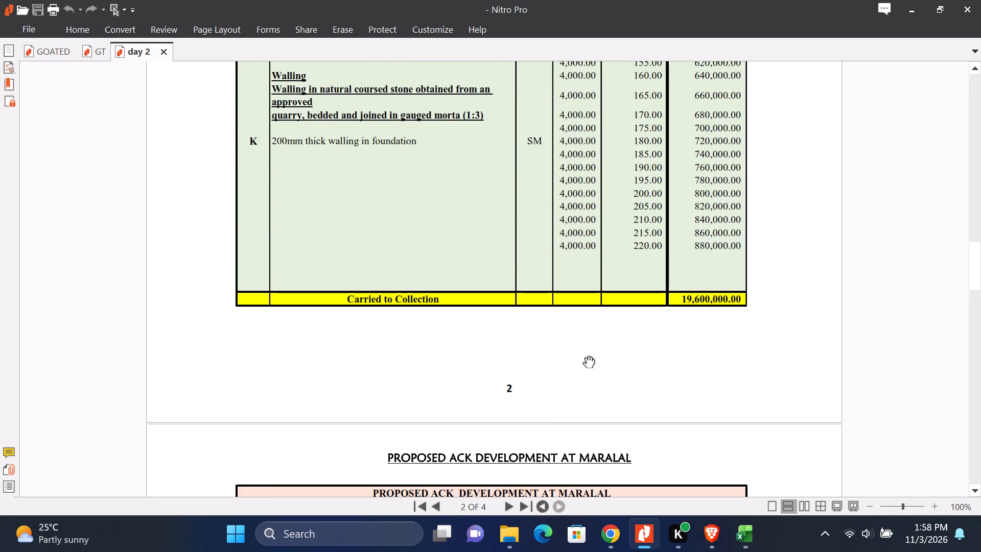
pyautogui.scroll(-20, 583, 356)
pyautogui.scroll(-7, 583, 362)
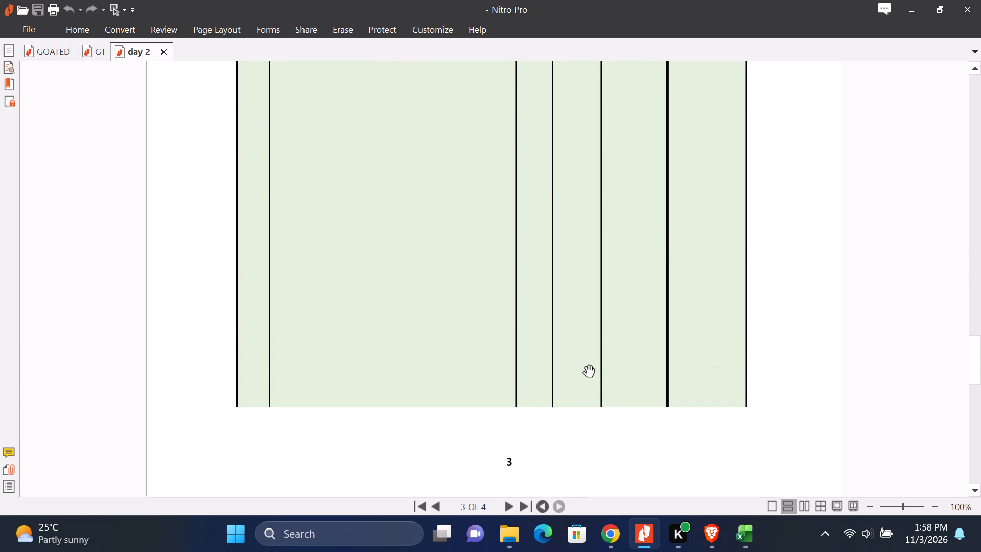
pyautogui.scroll(-5, 583, 367)
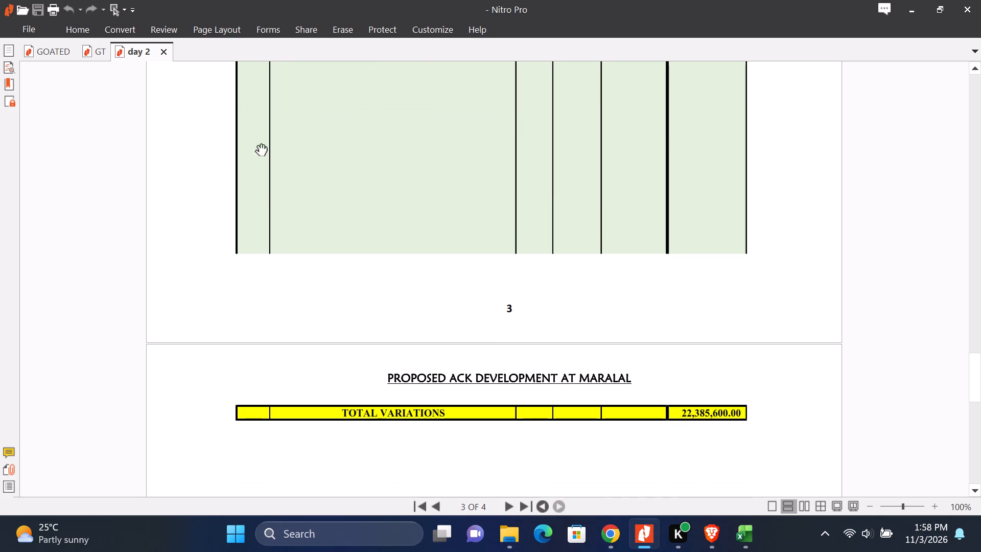
# Close the day 2 PDF and return to the day 2 workbook in Excel.
pyautogui.click(162, 50)
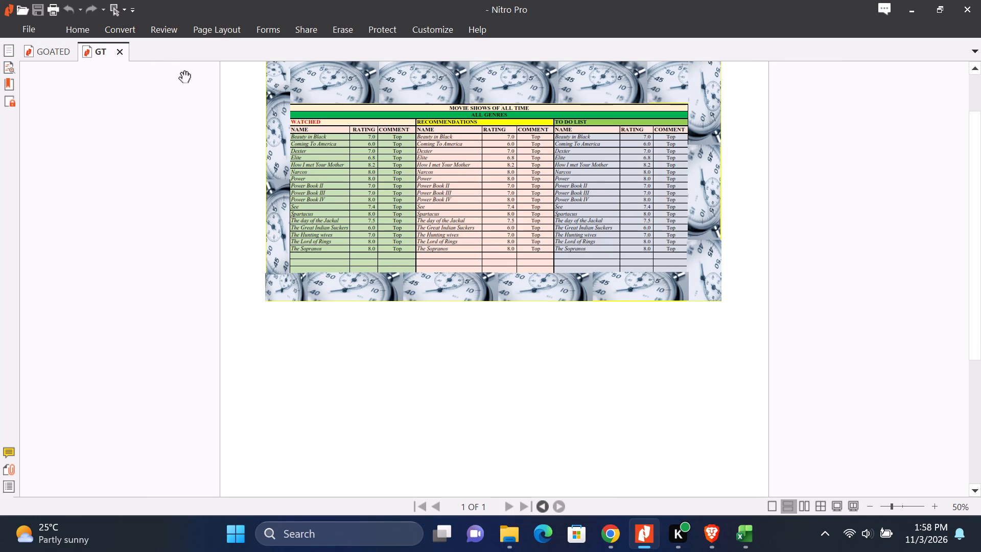
pyautogui.click(912, 12)
# Move the page break above the TOTAL VARIATIONS row 155 down below it, so the row falls on page 3.
pyautogui.scroll(-13, 273, 387)
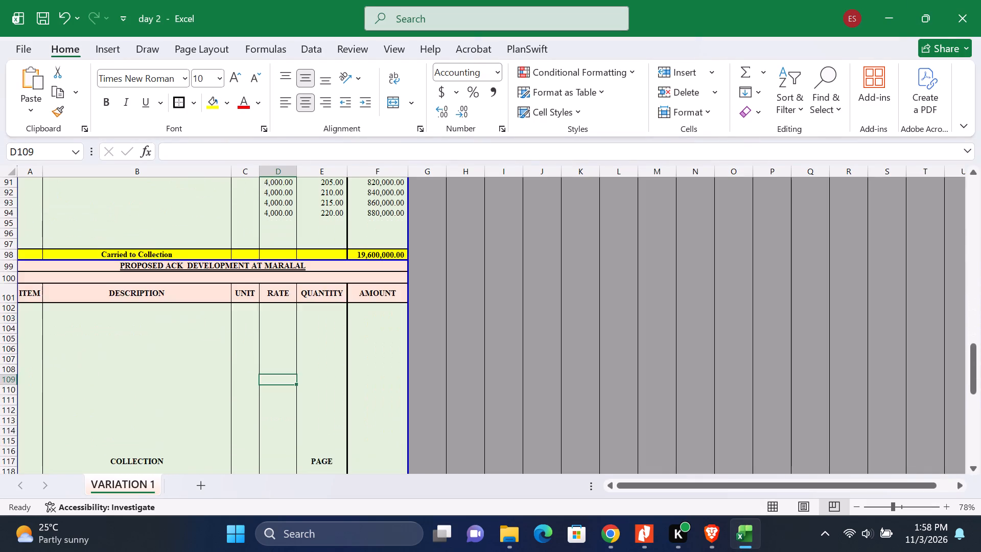
pyautogui.scroll(-15, 263, 384)
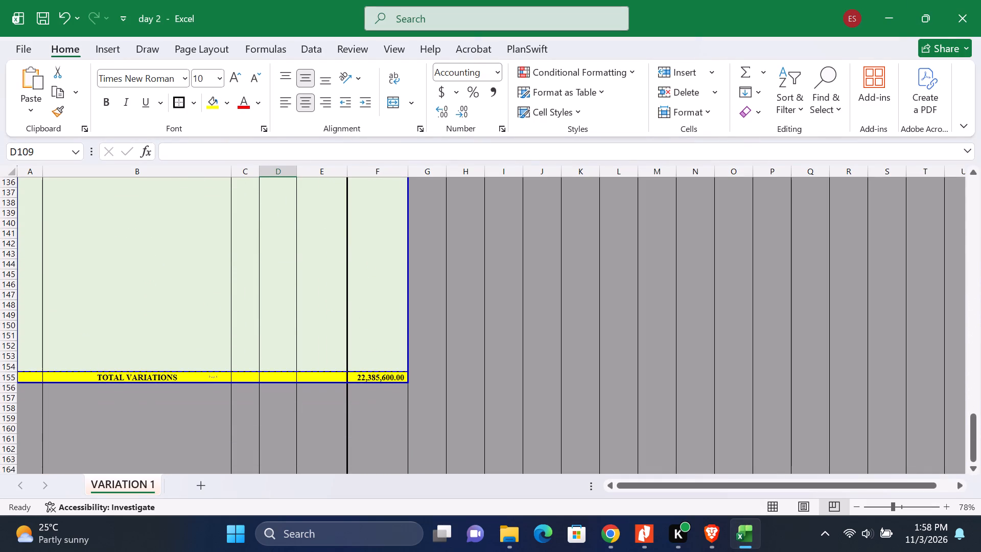
pyautogui.scroll(-4, 270, 404)
pyautogui.scroll(14, 270, 404)
pyautogui.scroll(8, 270, 404)
pyautogui.scroll(-2, 270, 404)
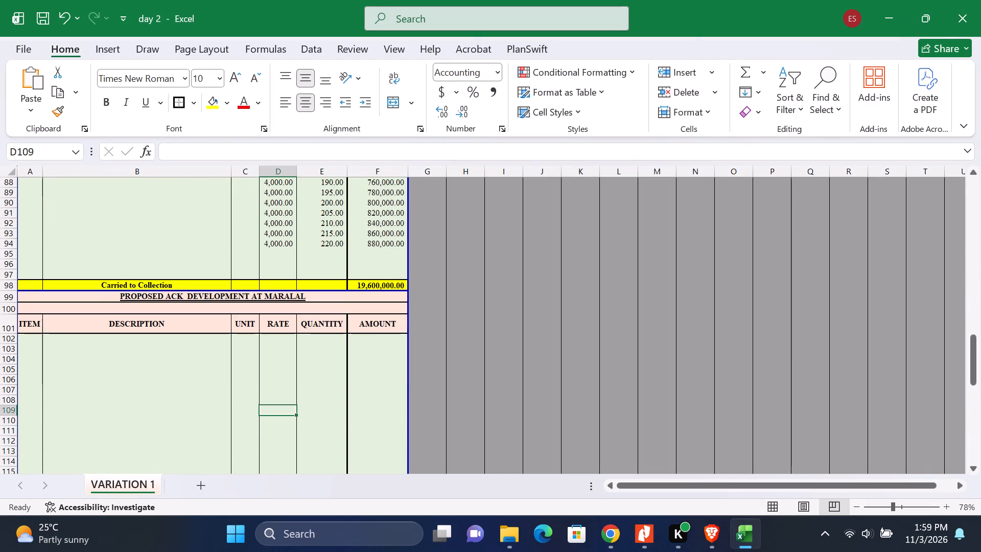
pyautogui.scroll(-9, 270, 409)
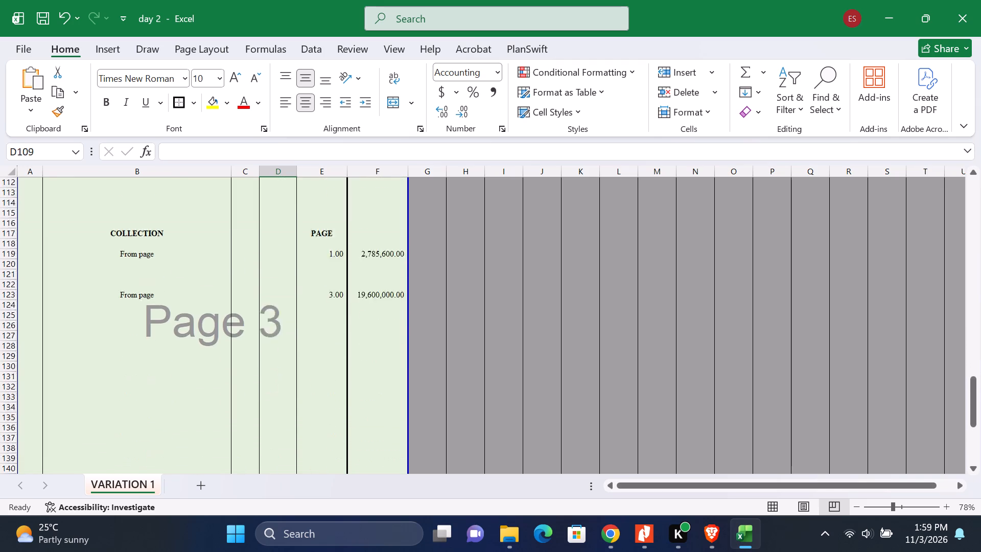
pyautogui.scroll(-9, 271, 413)
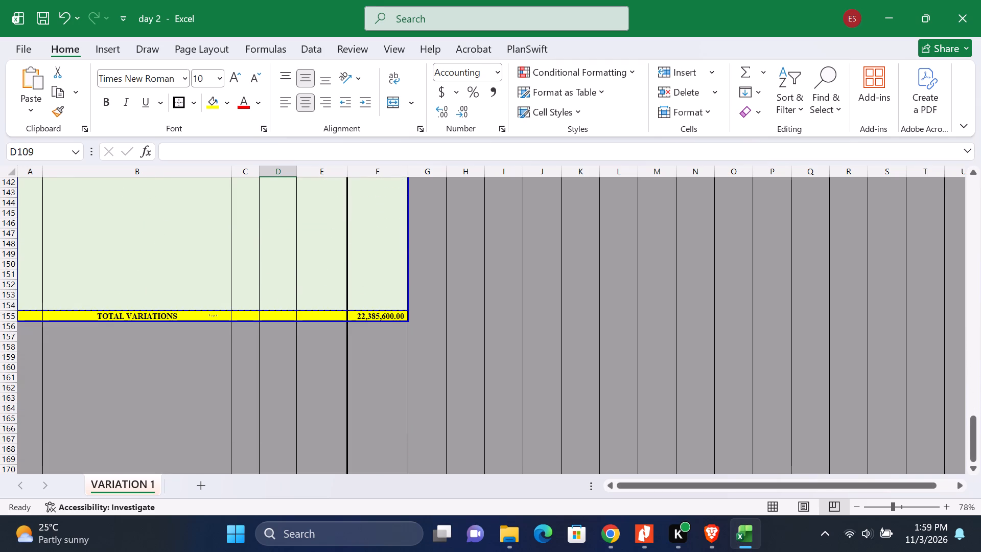
pyautogui.moveTo(271, 309); pyautogui.dragTo(275, 319)
pyautogui.moveTo(275, 319); pyautogui.dragTo(275, 323)
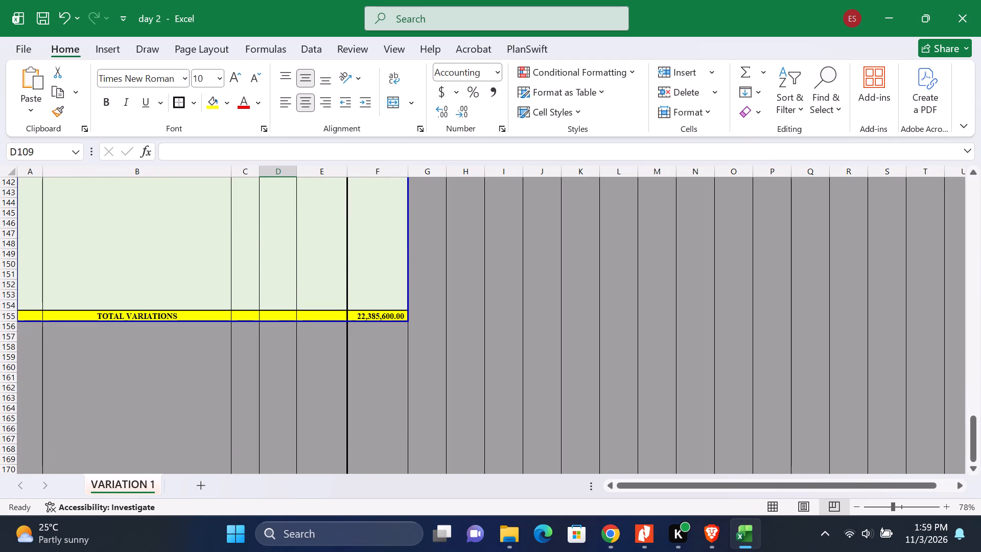
pyautogui.click(330, 267)
pyautogui.scroll(14, 331, 278)
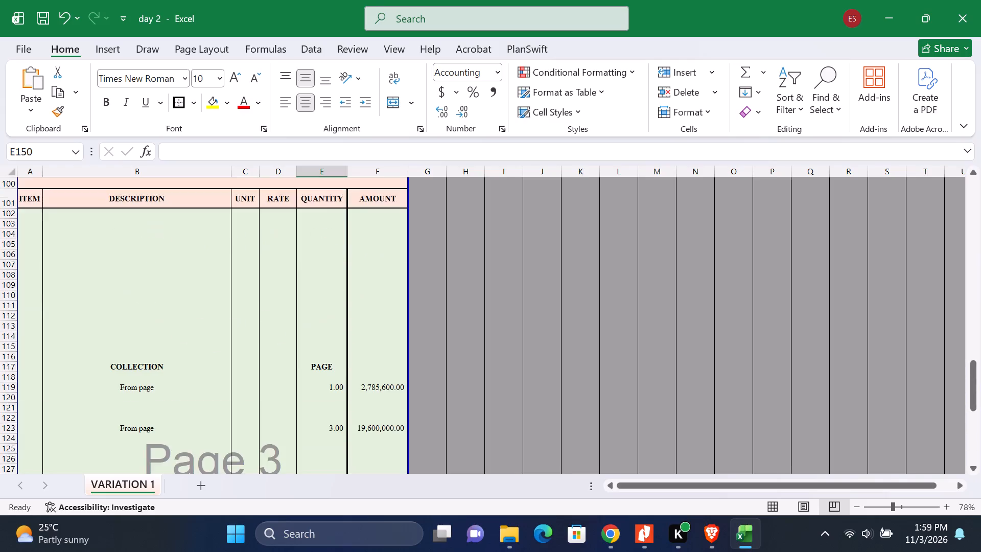
pyautogui.scroll(-8, 332, 279)
pyautogui.click(526, 341)
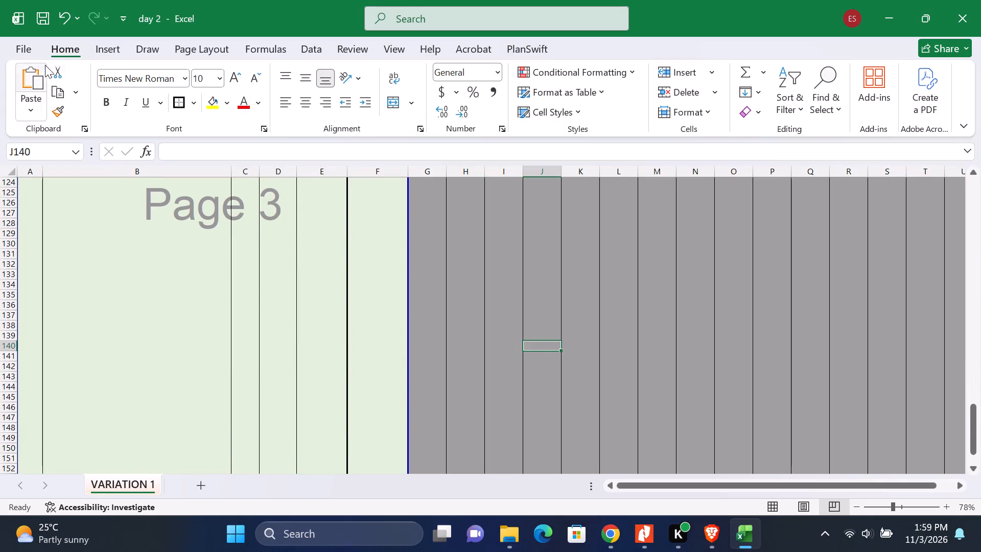
# Save the workbook again as a PDF named day 2 on the Desktop, with standard optimization and opening after publishing.
pyautogui.click(33, 53)
pyautogui.click(61, 259)
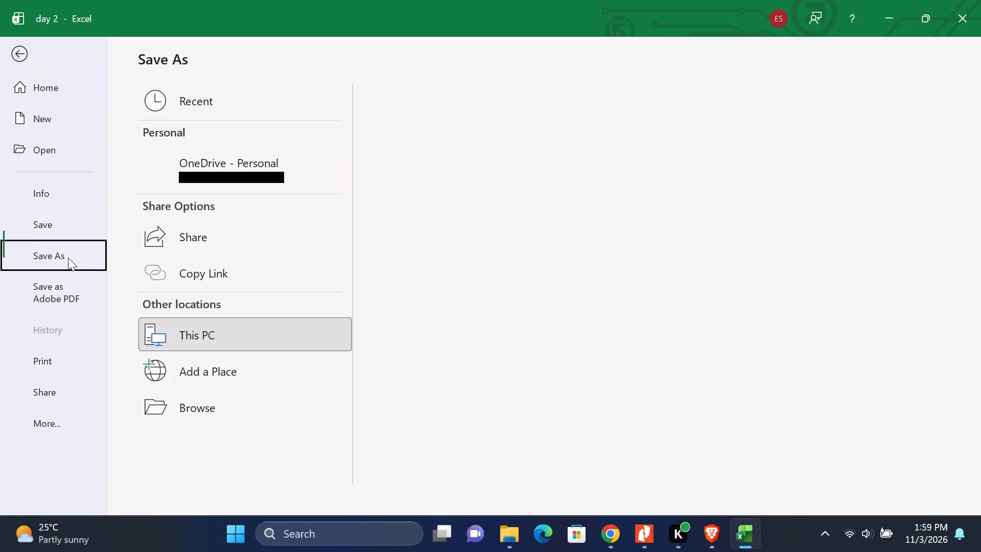
pyautogui.click(460, 184)
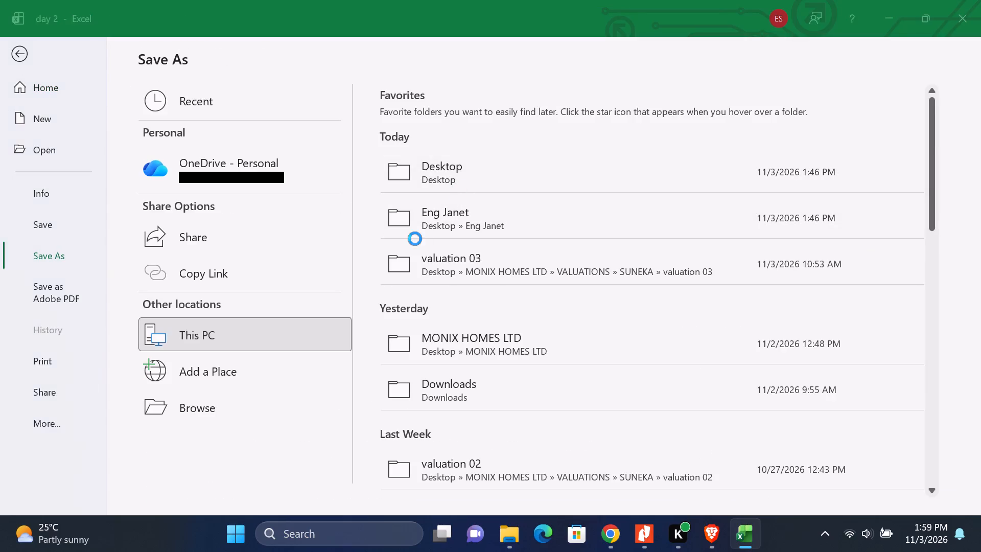
pyautogui.click(399, 274)
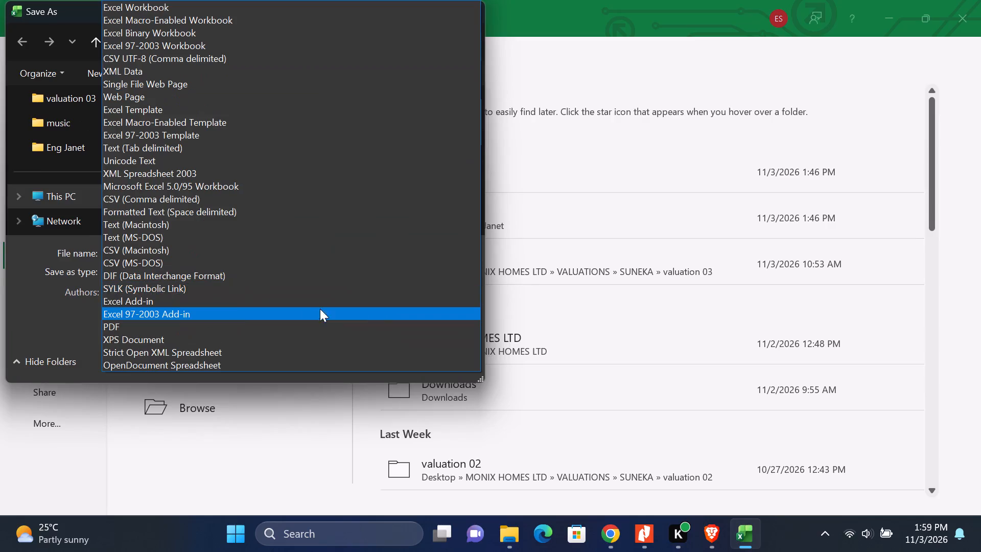
pyautogui.click(216, 321)
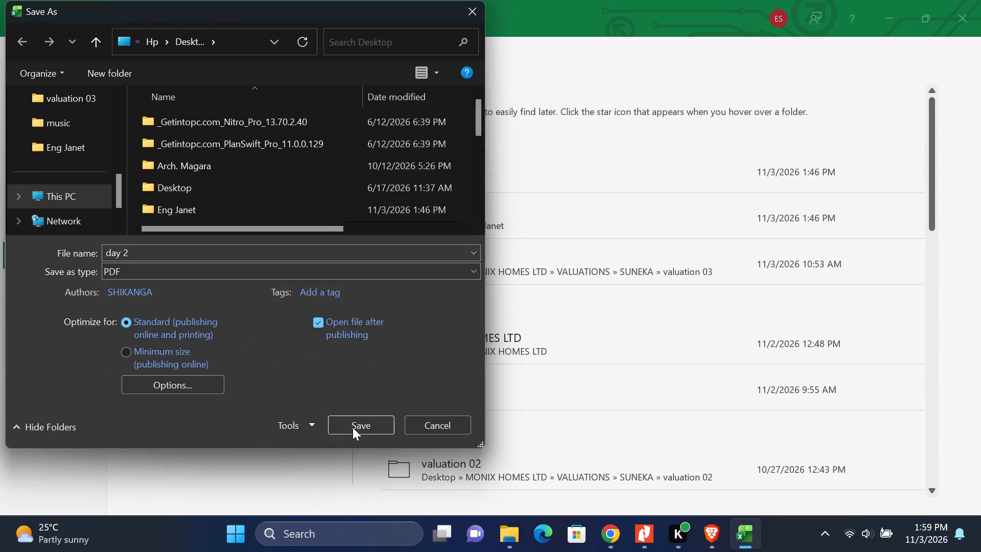
pyautogui.click(355, 428)
pyautogui.click(521, 268)
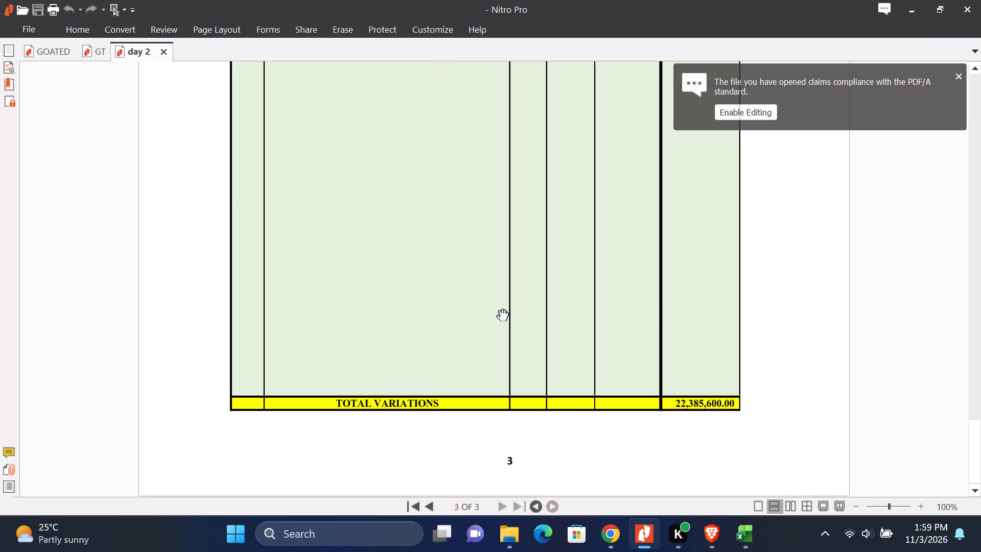
# Review the re-exported day 2 PDF from the TOTAL VARIATIONS row back to page 1, checking the page layout and collection figures.
pyautogui.click(956, 73)
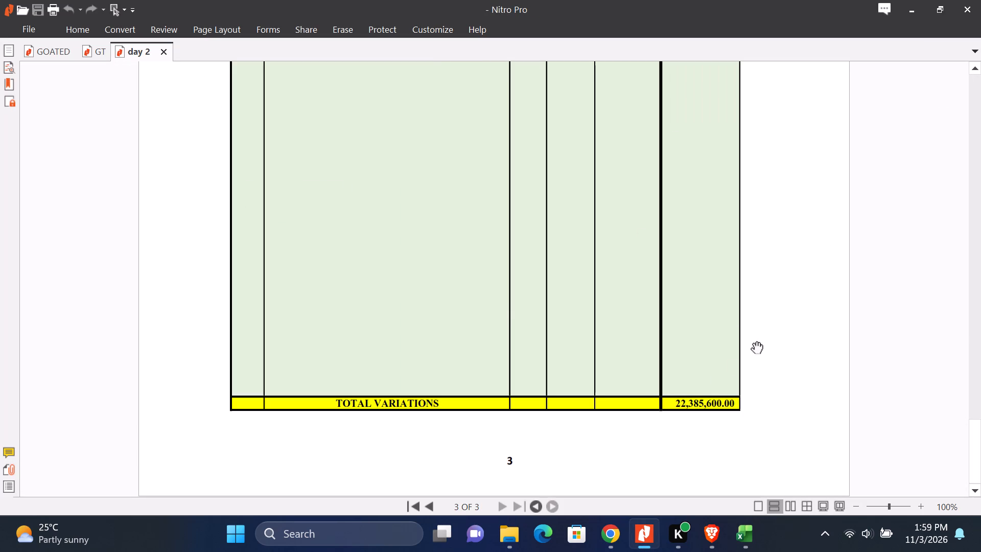
pyautogui.scroll(-7, 586, 385)
pyautogui.scroll(13, 559, 406)
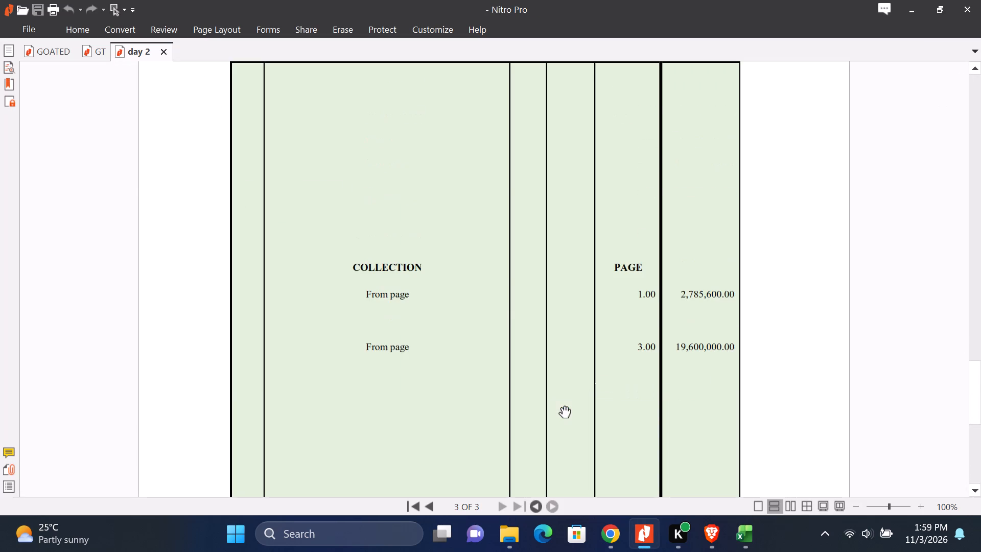
pyautogui.scroll(14, 559, 406)
pyautogui.scroll(12, 559, 406)
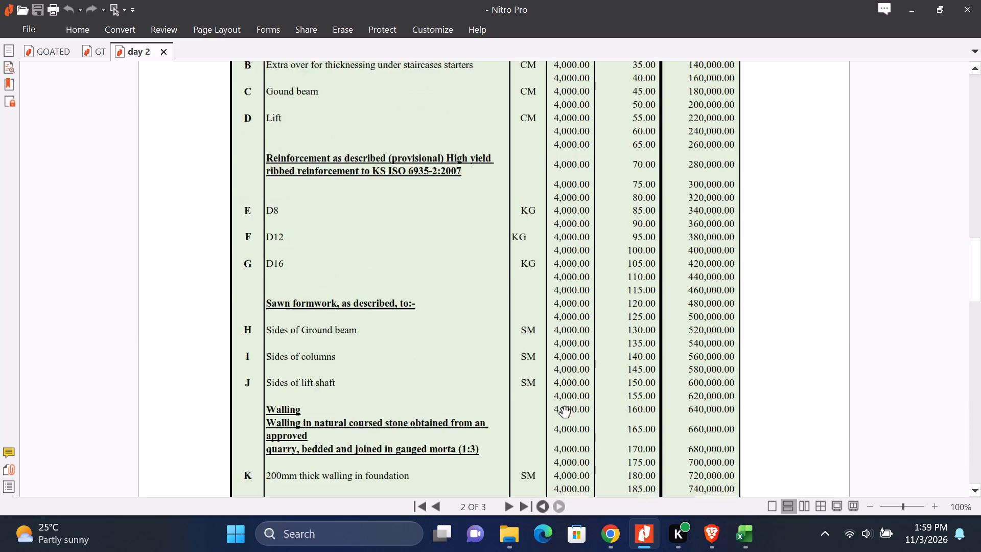
pyautogui.scroll(15, 559, 406)
pyautogui.scroll(10, 559, 406)
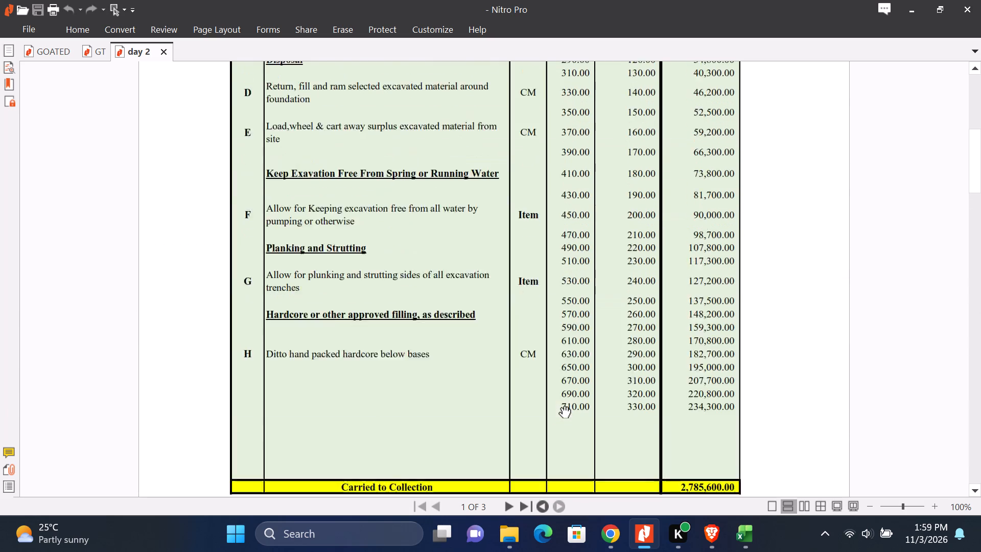
pyautogui.scroll(16, 559, 406)
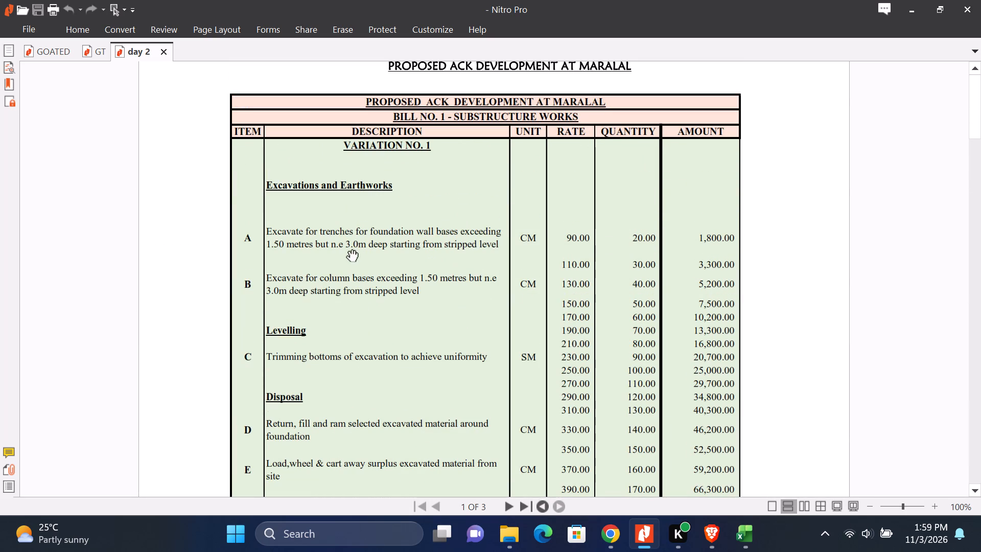
pyautogui.scroll(-16, 296, 327)
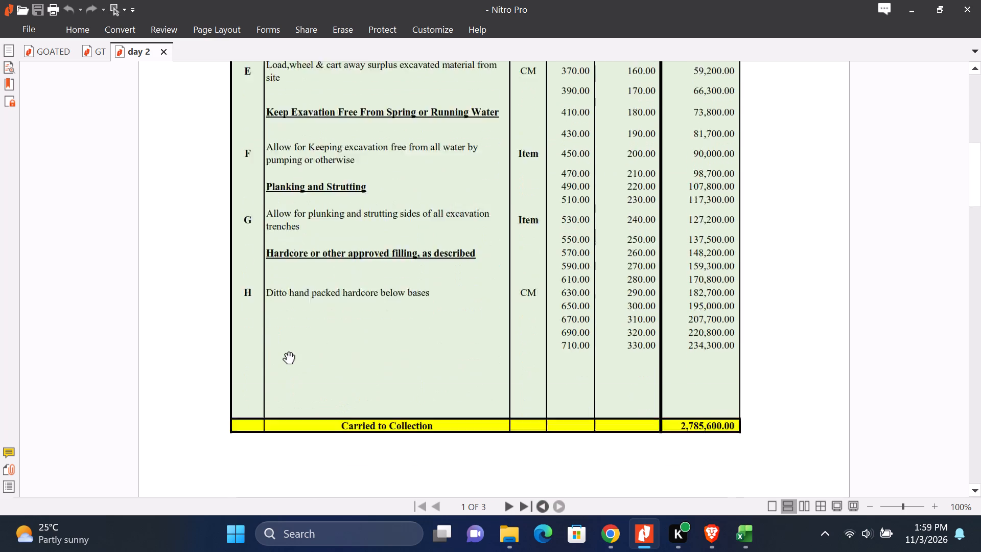
pyautogui.scroll(-3, 284, 352)
pyautogui.scroll(14, 284, 352)
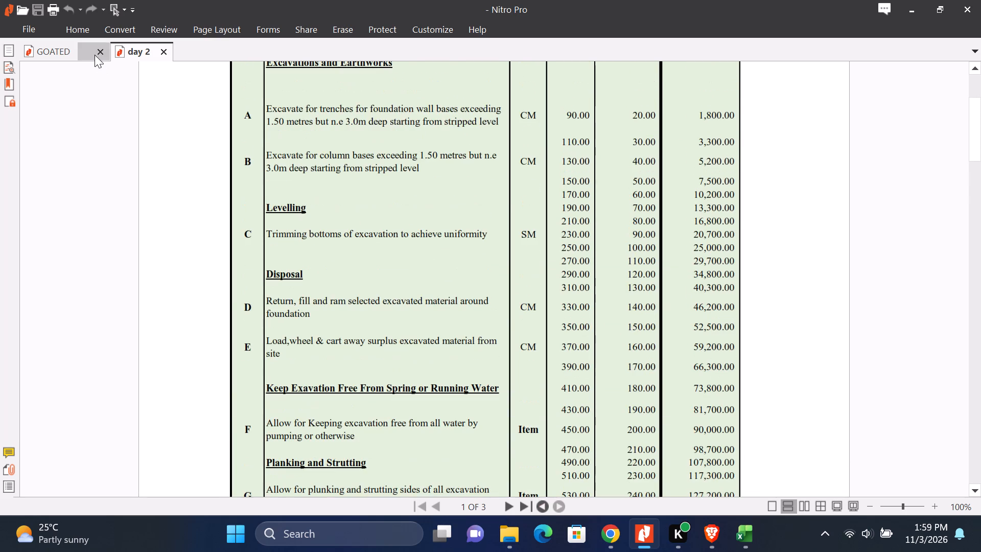
# Switch to the open GT document.
pyautogui.click(94, 52)
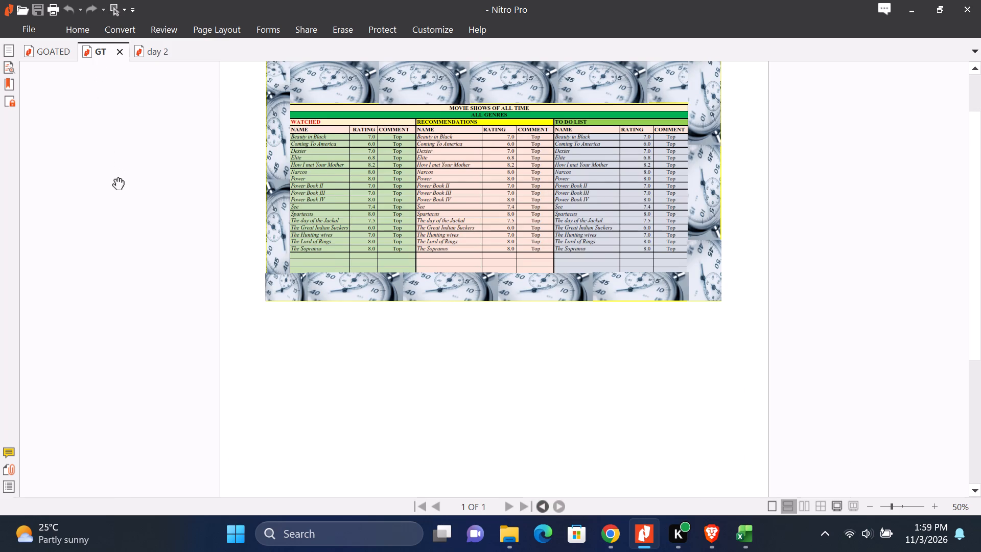
# Start a file combination from the GOATED document and add all the open PDFs to it: GOATED, GT and day 2.
pyautogui.click(39, 54)
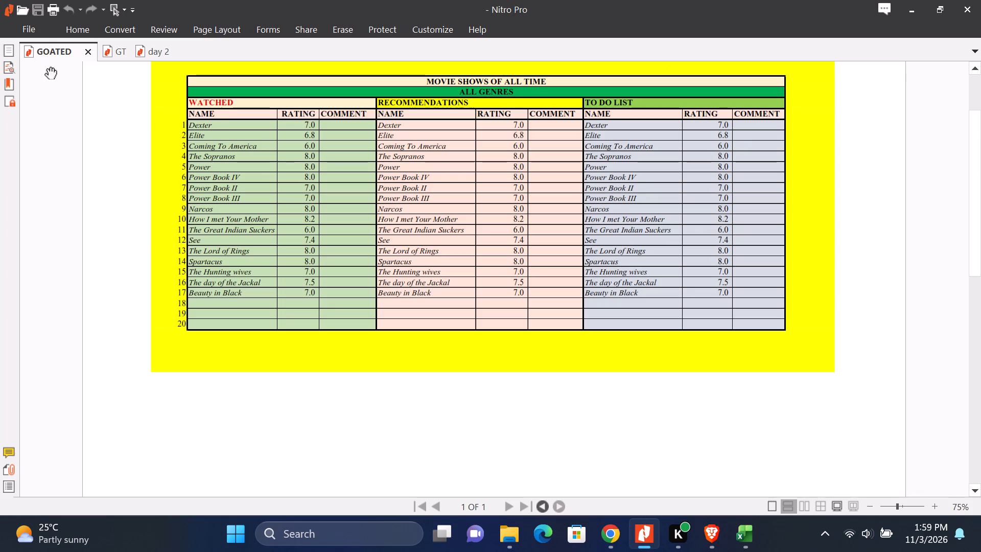
pyautogui.click(83, 28)
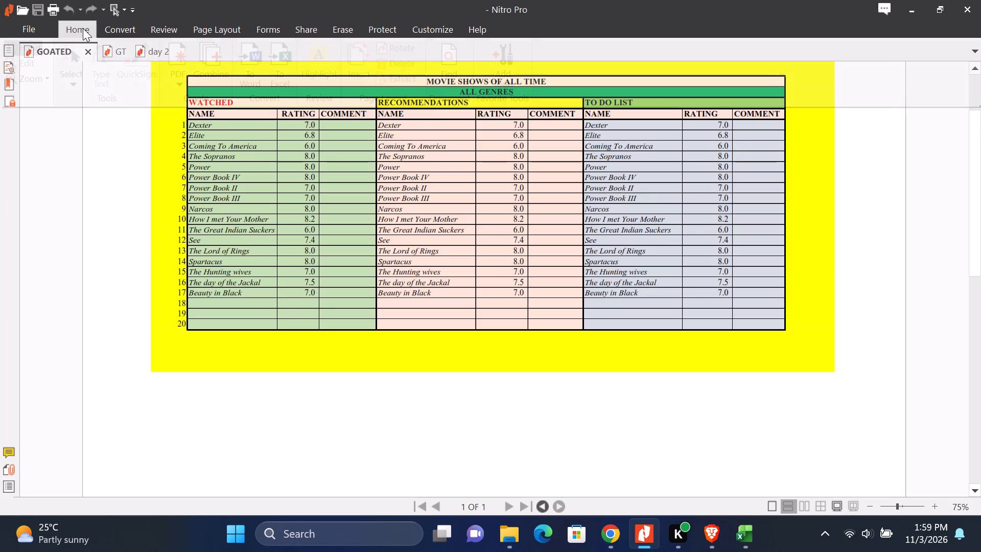
pyautogui.click(216, 70)
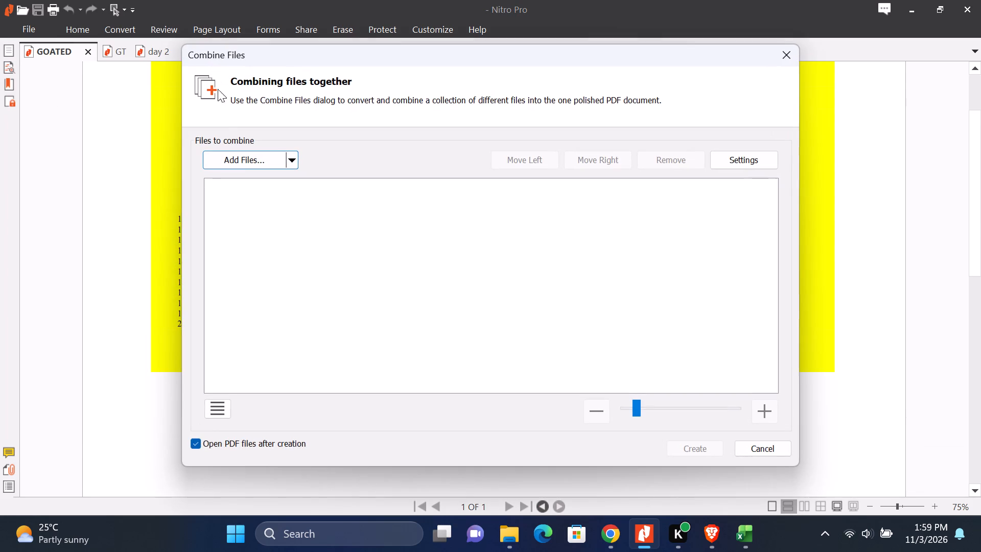
pyautogui.click(289, 162)
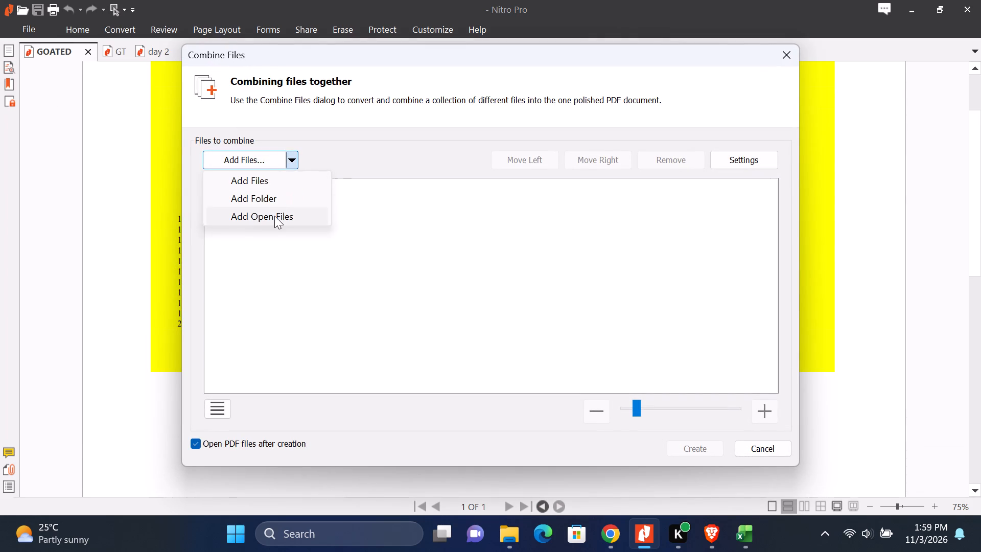
pyautogui.click(274, 216)
pyautogui.click(413, 281)
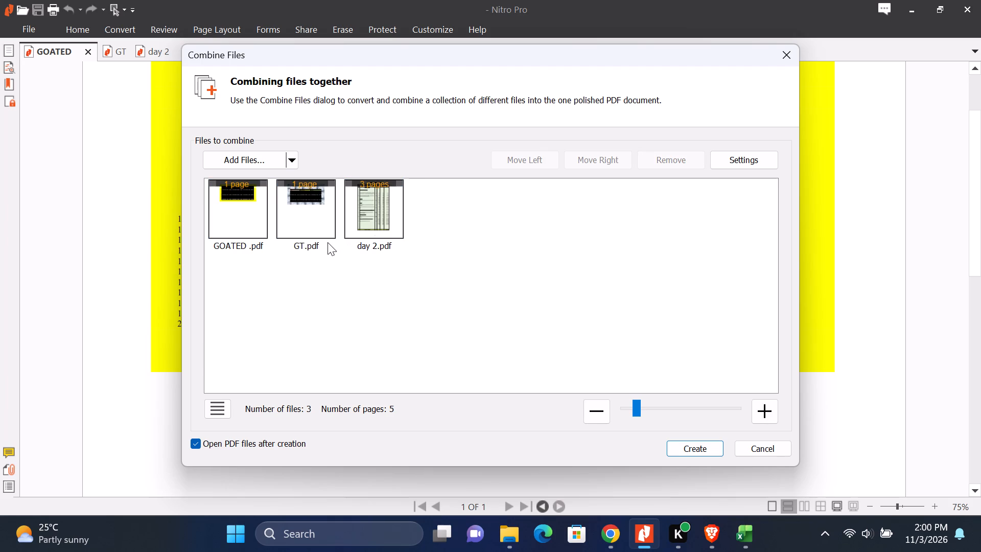
# Move GT.pdf ahead of GOATED .pdf so it comes first in the combine order.
pyautogui.moveTo(313, 228); pyautogui.dragTo(283, 228)
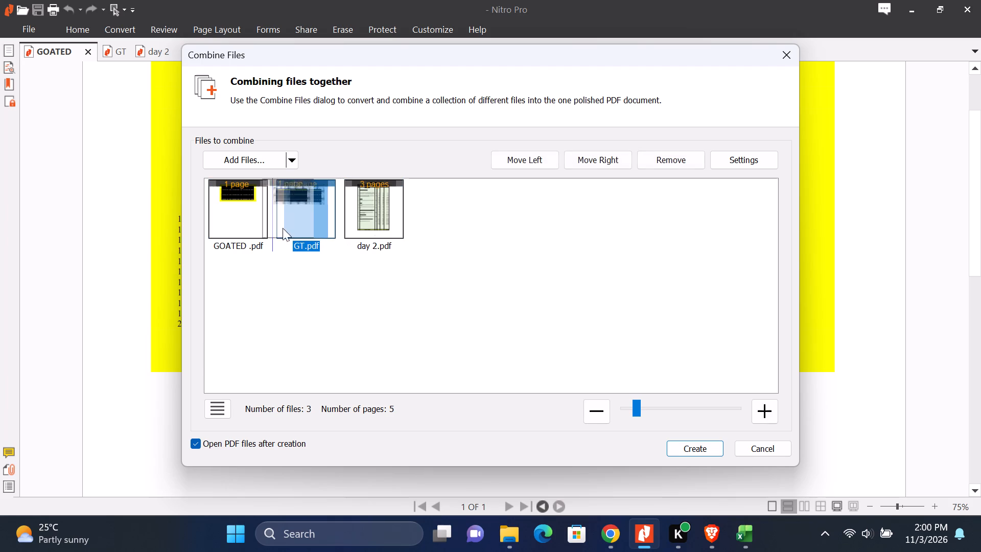
pyautogui.moveTo(283, 228); pyautogui.dragTo(234, 224)
pyautogui.click(359, 308)
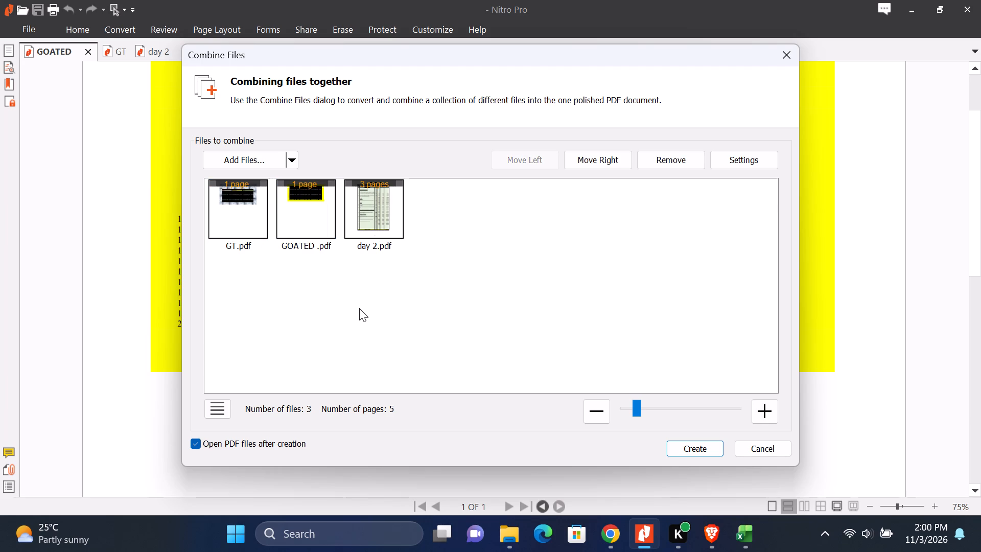
pyautogui.click(458, 261)
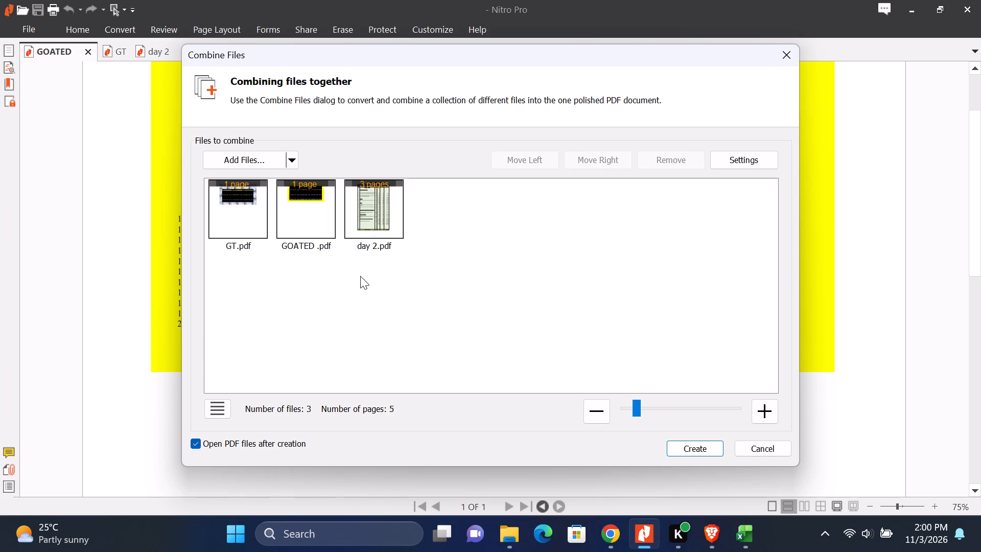
# Create the combined PDF from the three files, naming it day2 shenanigans.
pyautogui.click(695, 446)
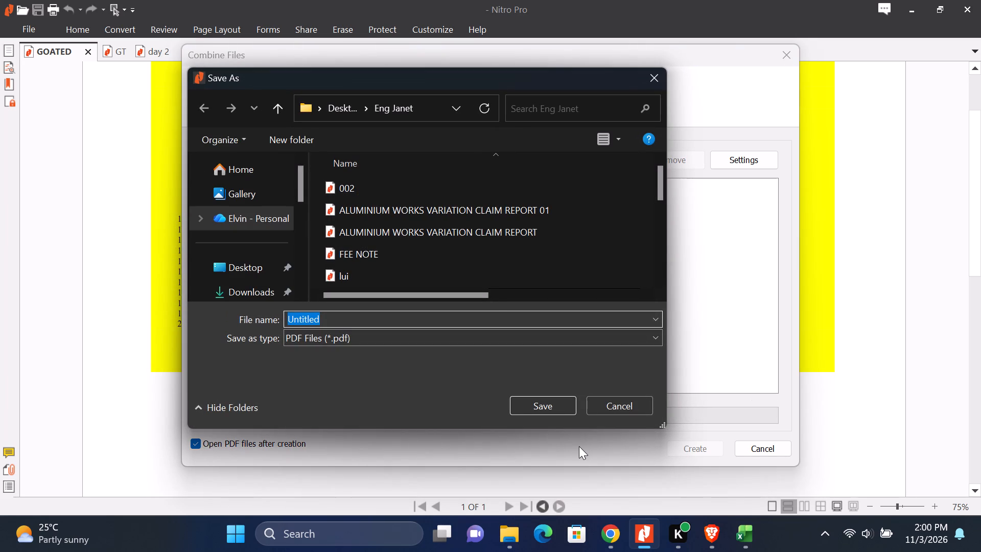
pyautogui.write('day')
pyautogui.write('2')
pyautogui.press('space')
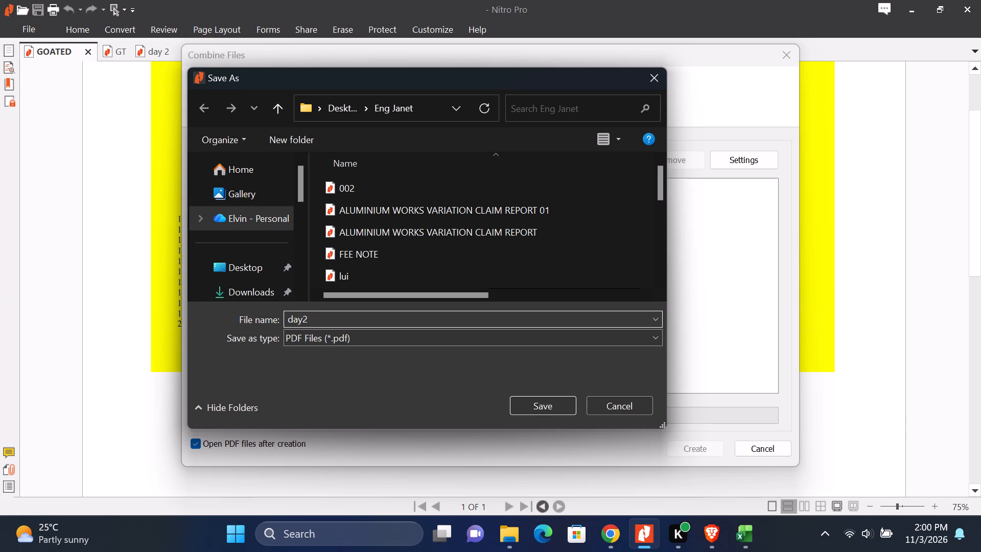
pyautogui.write('sha')
pyautogui.write('na')
pyautogui.press('BackSpace')
pyautogui.press('BackSpace')
pyautogui.press('BackSpace')
pyautogui.write('enanigans')
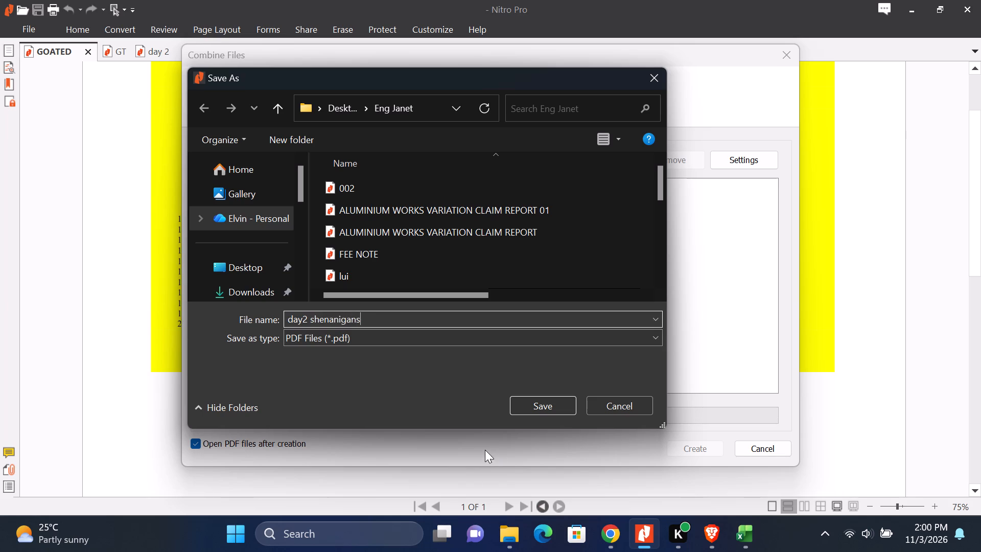